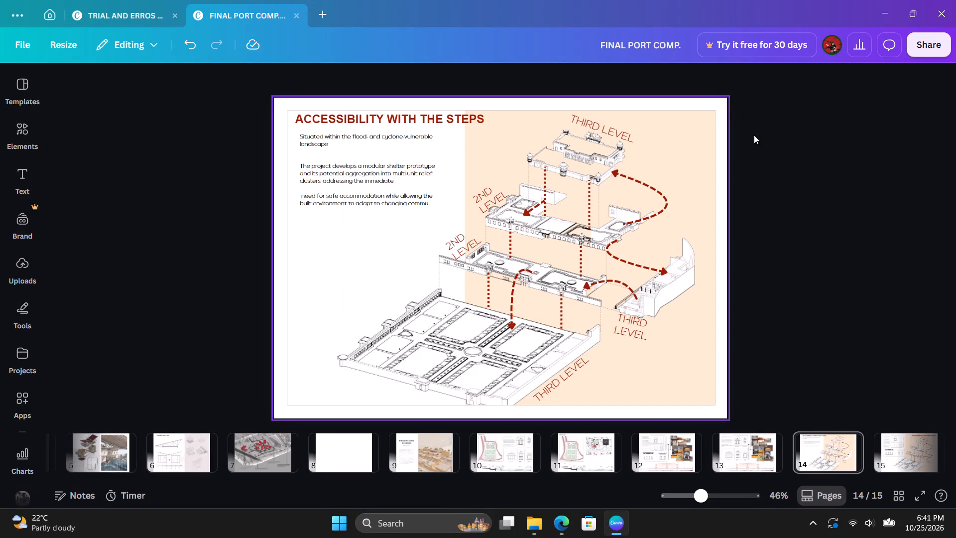
Compare the layouts of pages 12 and 13, checking the text, framed drawings and photo collage.
click(762, 454)
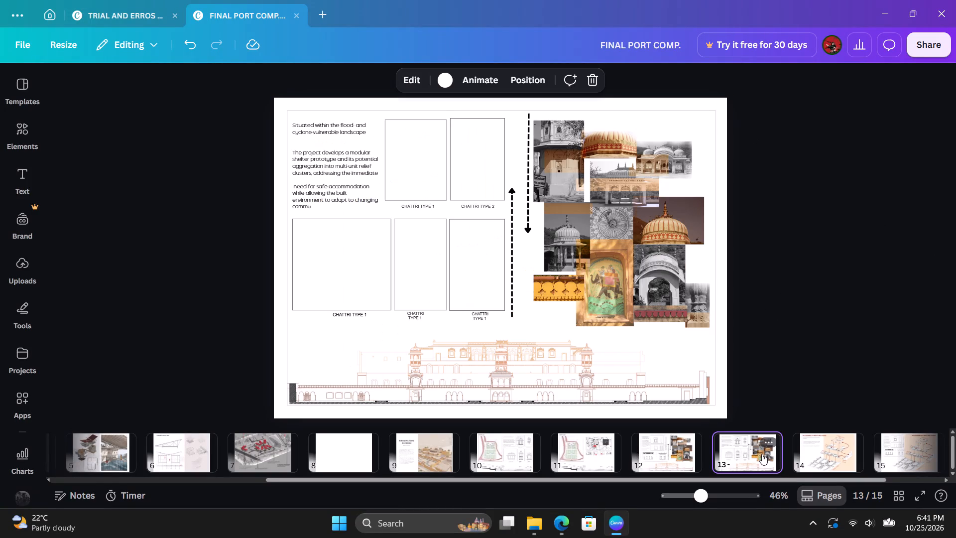
click(649, 454)
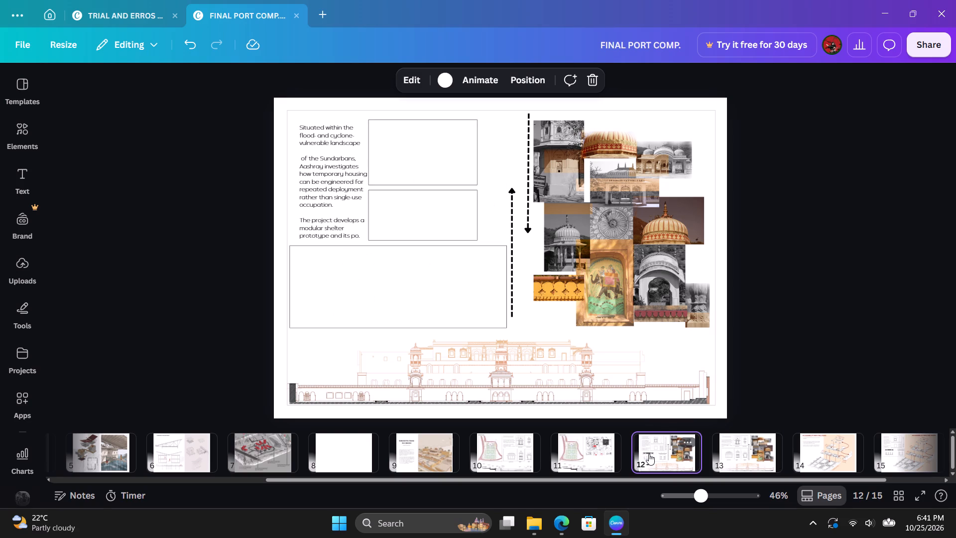
key(Right)
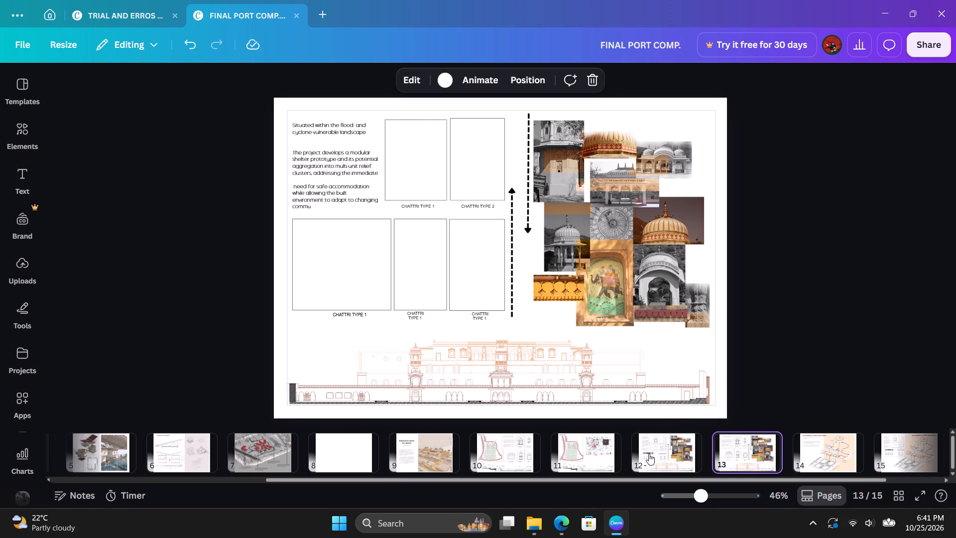
key(Left)
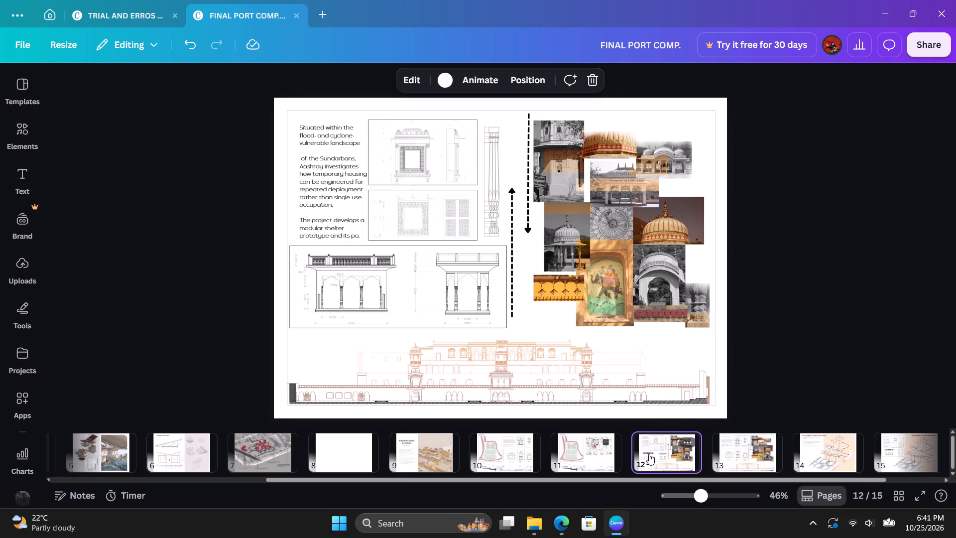
key(Right)
key(Left)
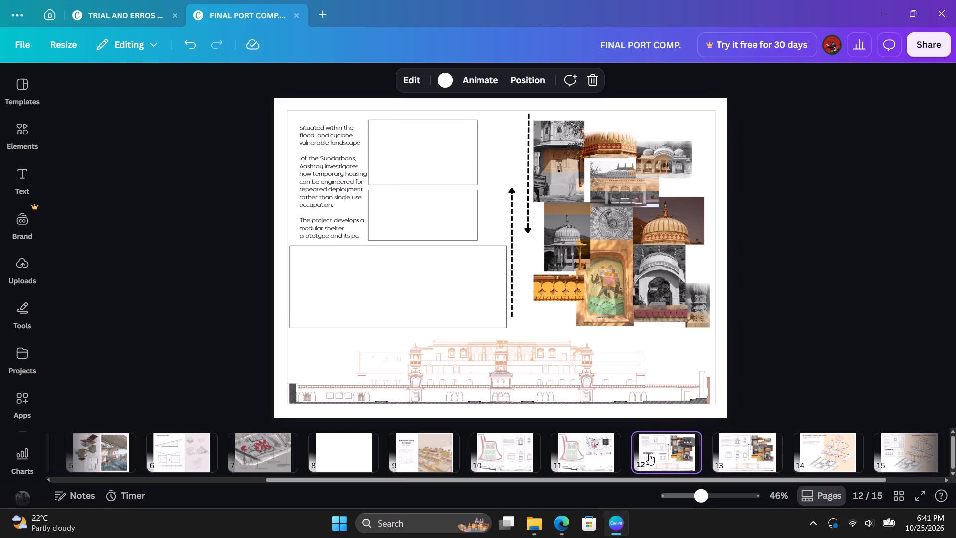
key(Right)
key(Left)
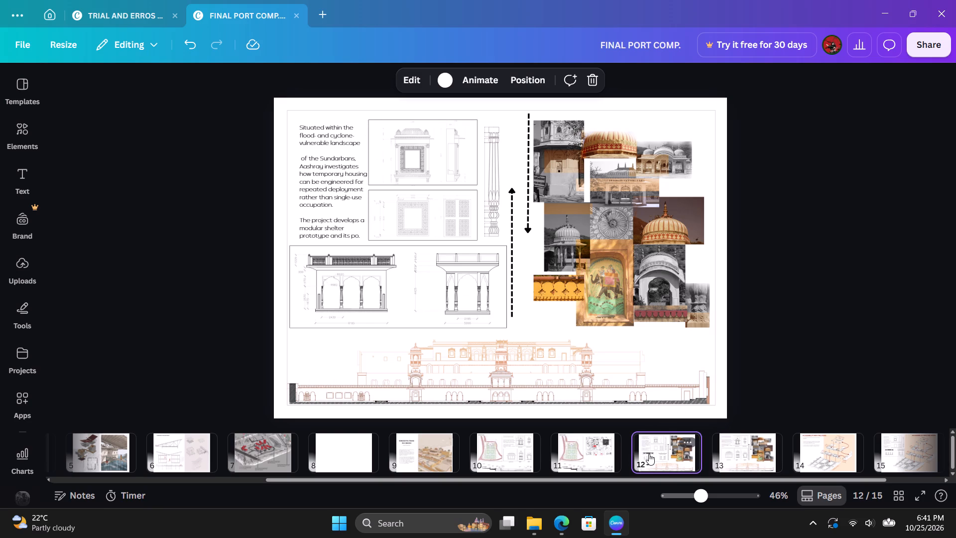
key(Right)
key(Left)
key(Right)
key(Left)
key(Right)
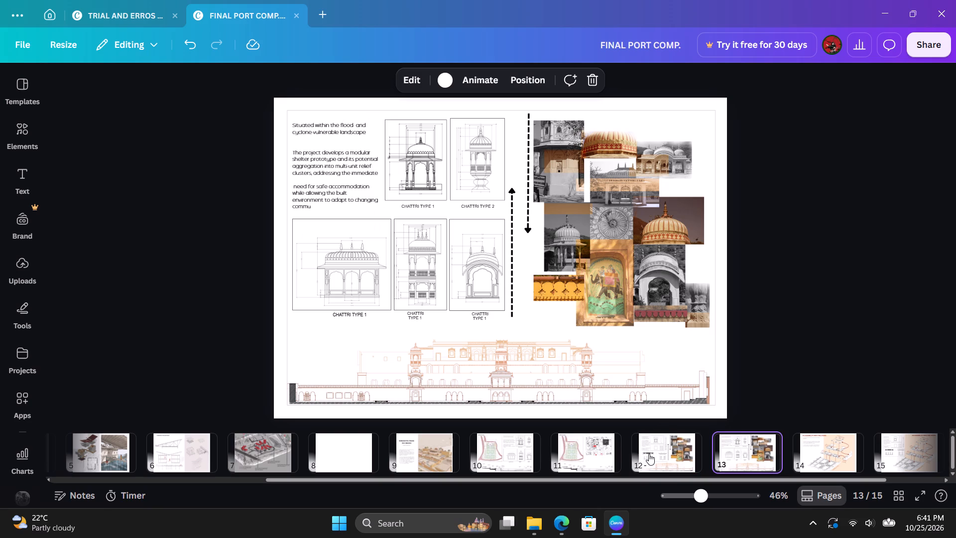
key(Left)
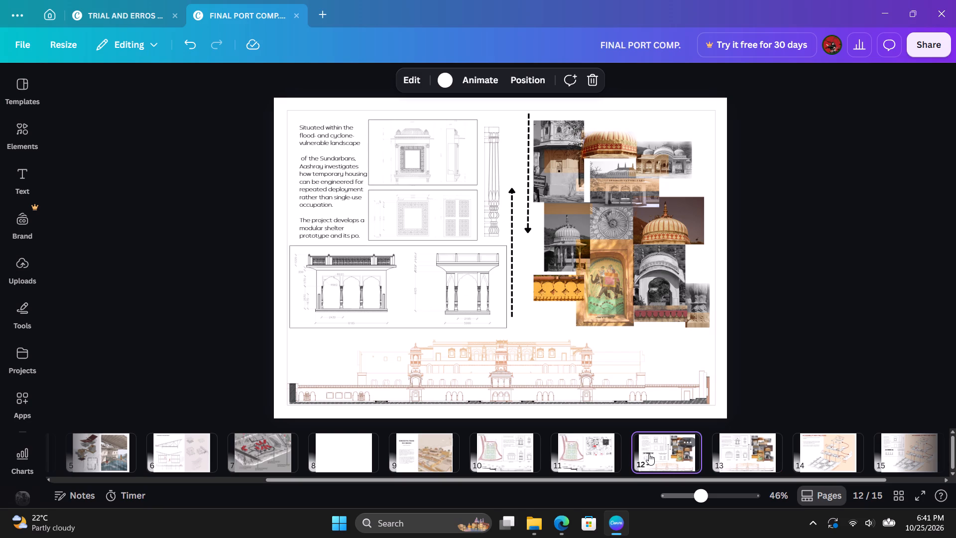
key(Right)
key(Left)
On page 12, move the tall column drawing from beside the window frames to the edge of the text paragraph.
double_click(454, 159)
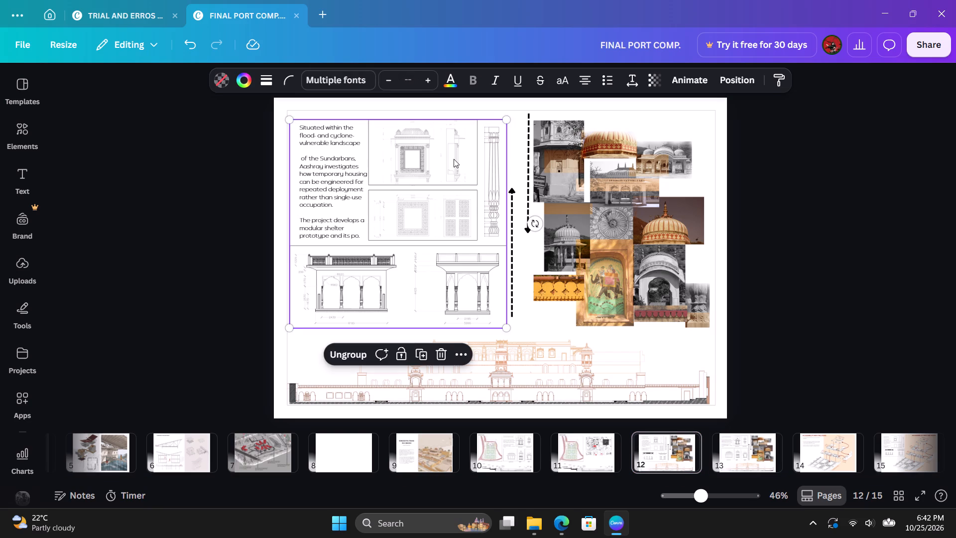
click(491, 167)
drag(491, 167, 426, 168)
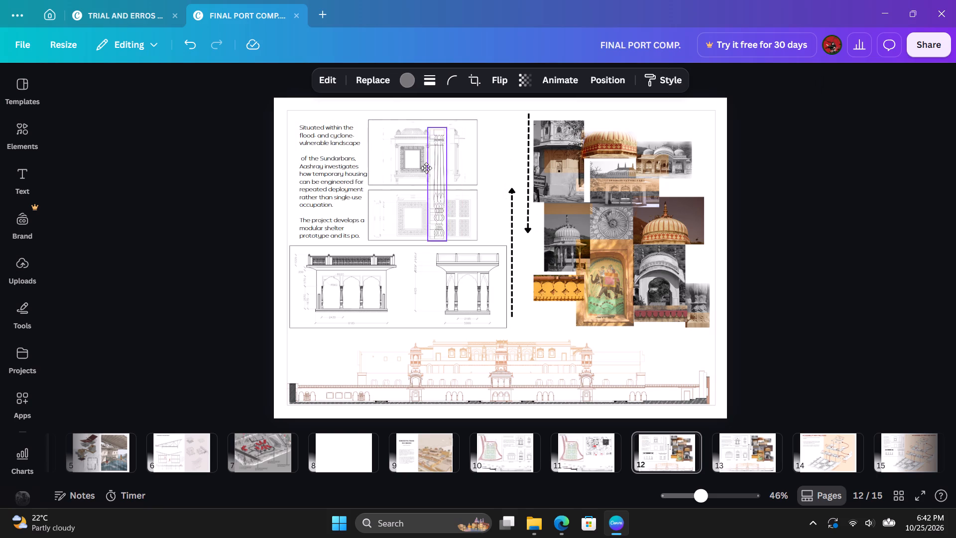
drag(426, 168, 396, 164)
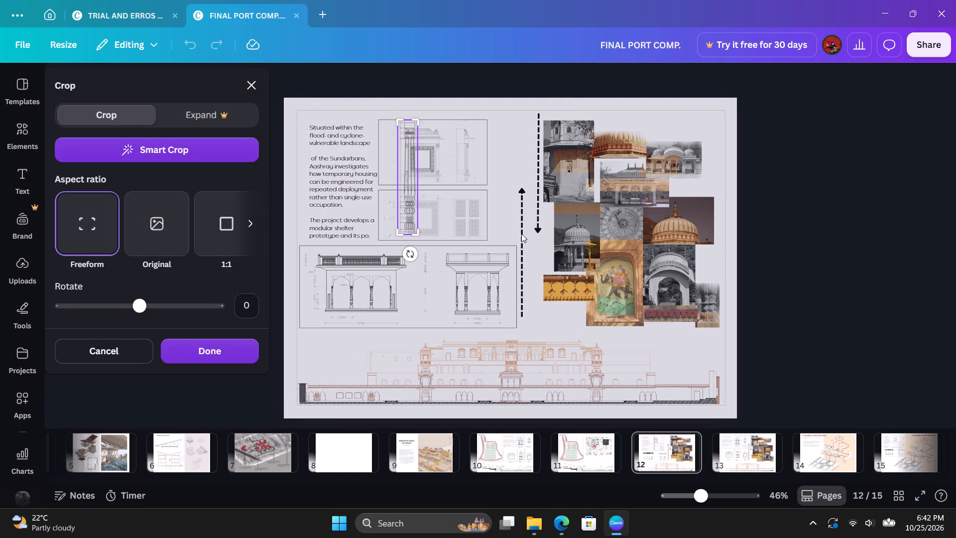
click(883, 221)
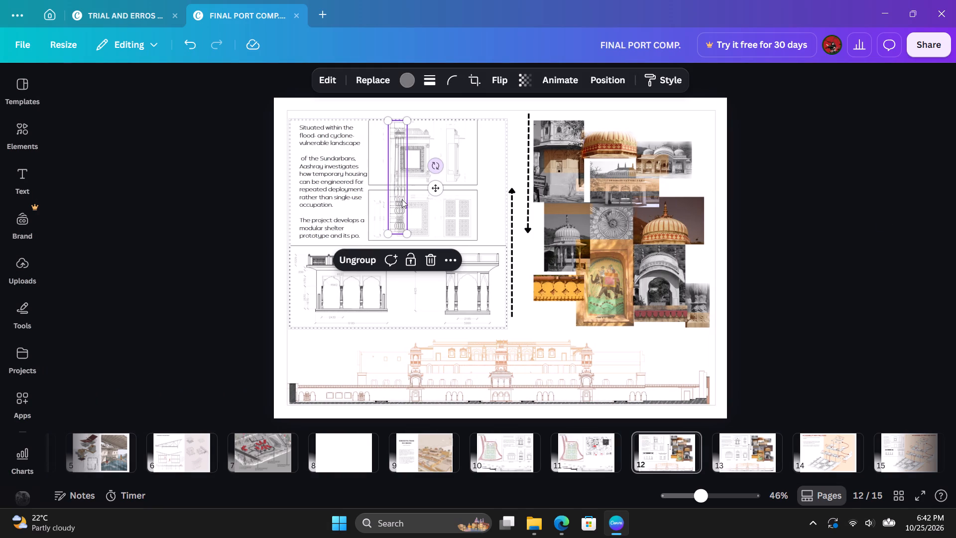
drag(402, 199, 381, 206)
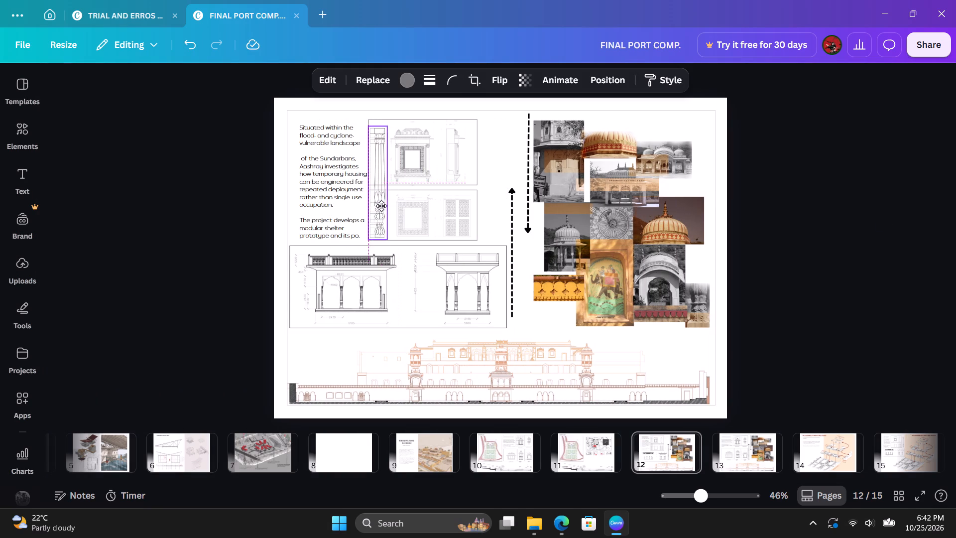
drag(381, 206, 381, 205)
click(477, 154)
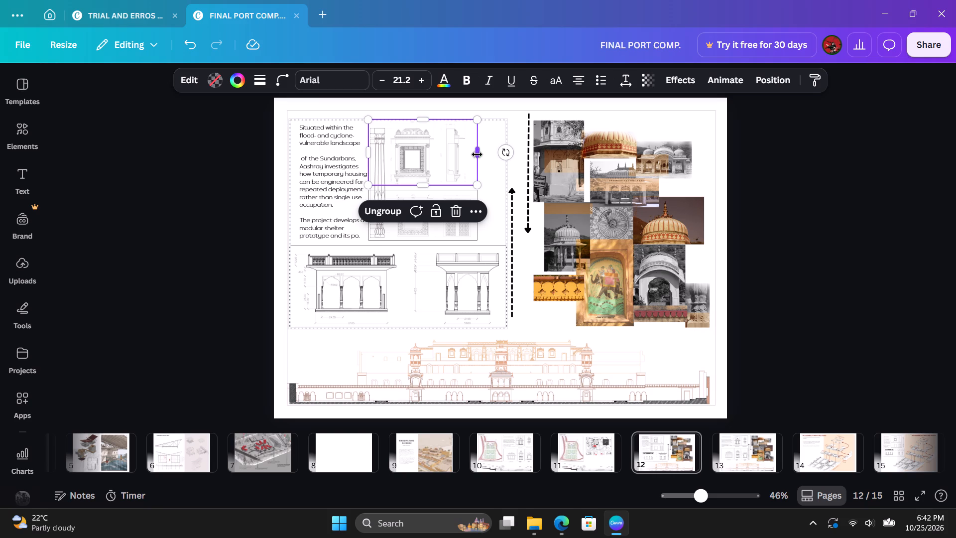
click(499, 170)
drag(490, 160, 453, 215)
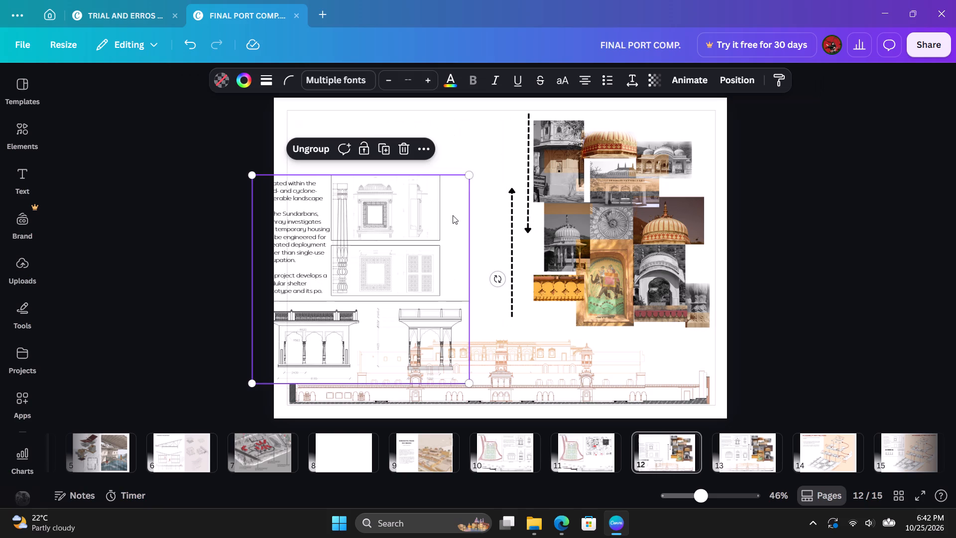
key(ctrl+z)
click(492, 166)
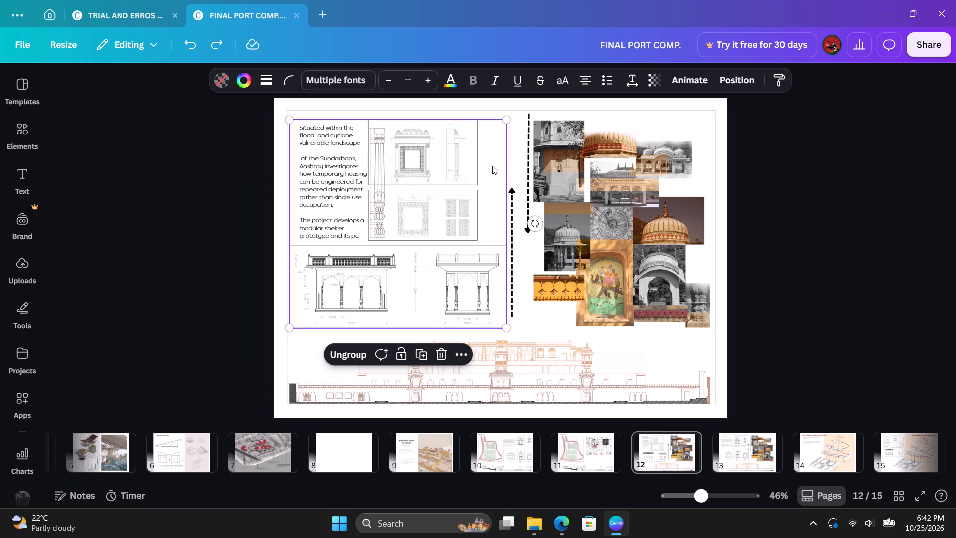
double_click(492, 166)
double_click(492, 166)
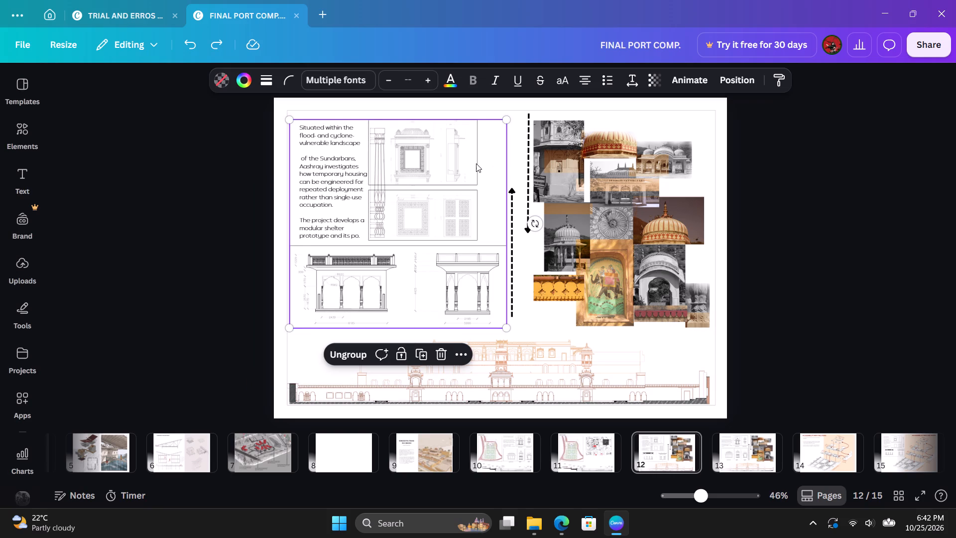
Ungroup the block of text, column and framed drawings on page 12.
click(476, 163)
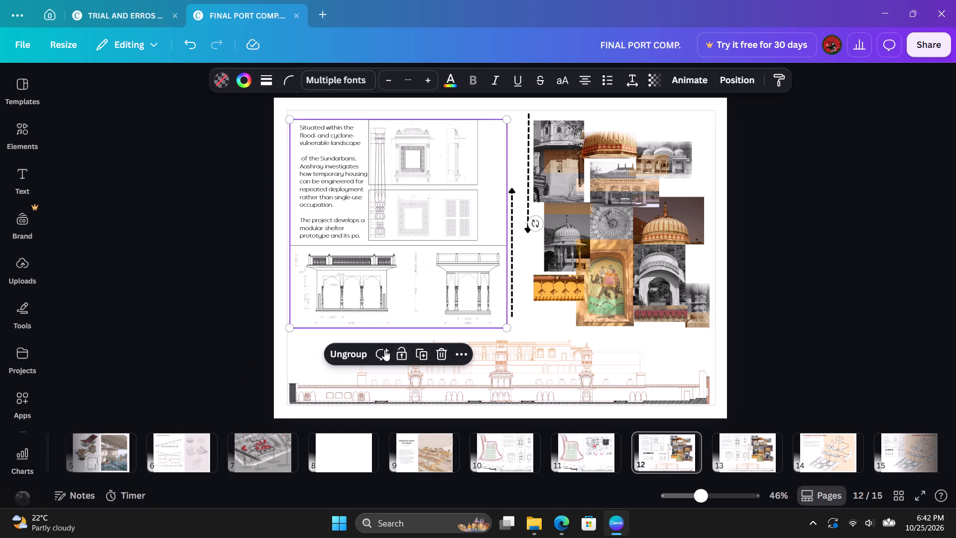
click(357, 355)
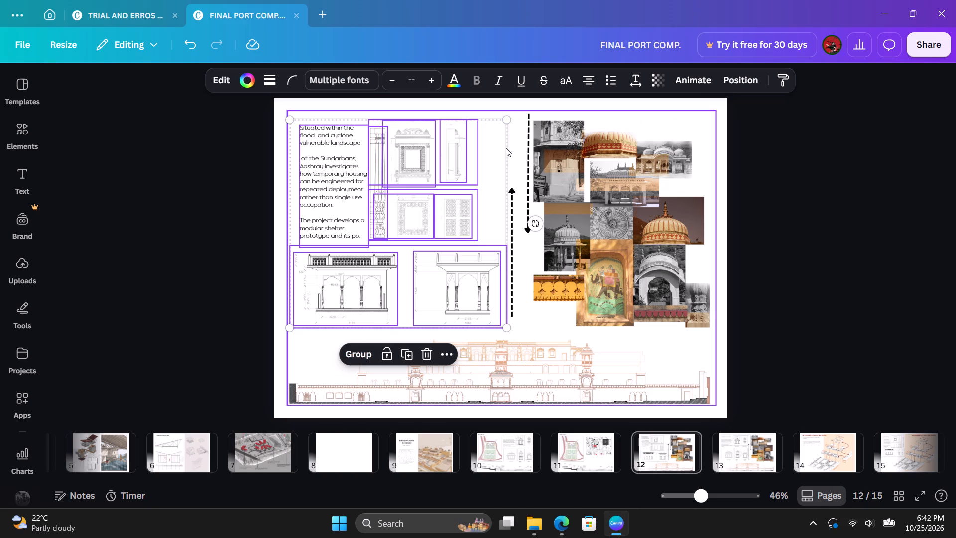
Shift the two framed window drawings together horizontally, clear of the column, until their outer edge aligns with the large lower frame.
click(490, 154)
drag(490, 154, 428, 222)
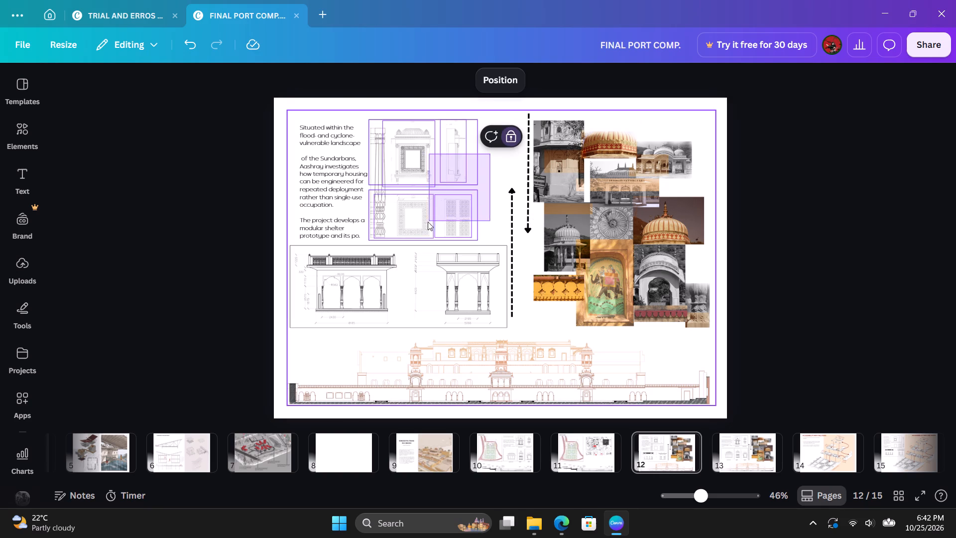
drag(428, 222, 392, 240)
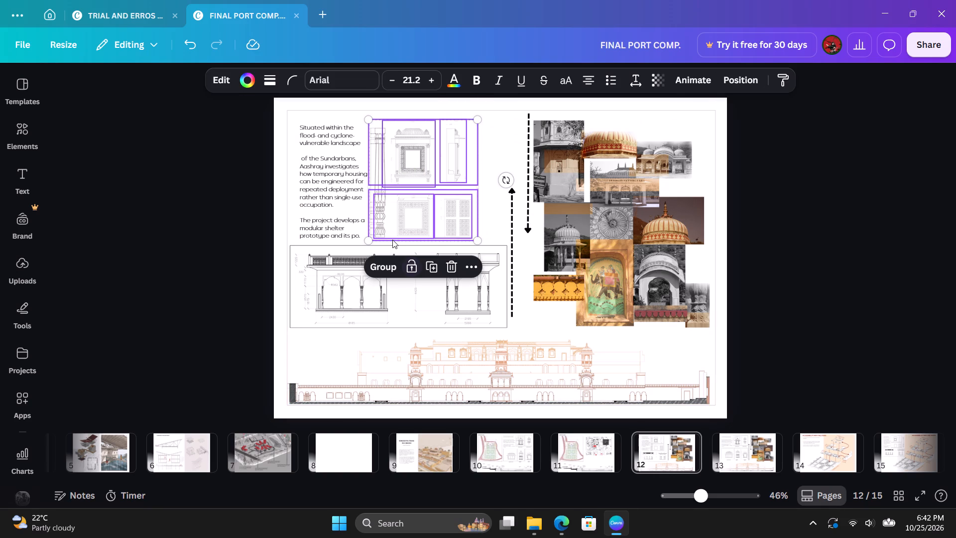
key(Right)
key(Right)
key(Right)
key(Right)
key(Right)
key(Right)
key(Right)
key(Right)
key(Right)
key(Right)
key(Right)
key(Right)
key(Right)
key(Right)
key(Right)
key(Right)
key(Right)
key(Right)
key(Right)
key(Right)
key(Right)
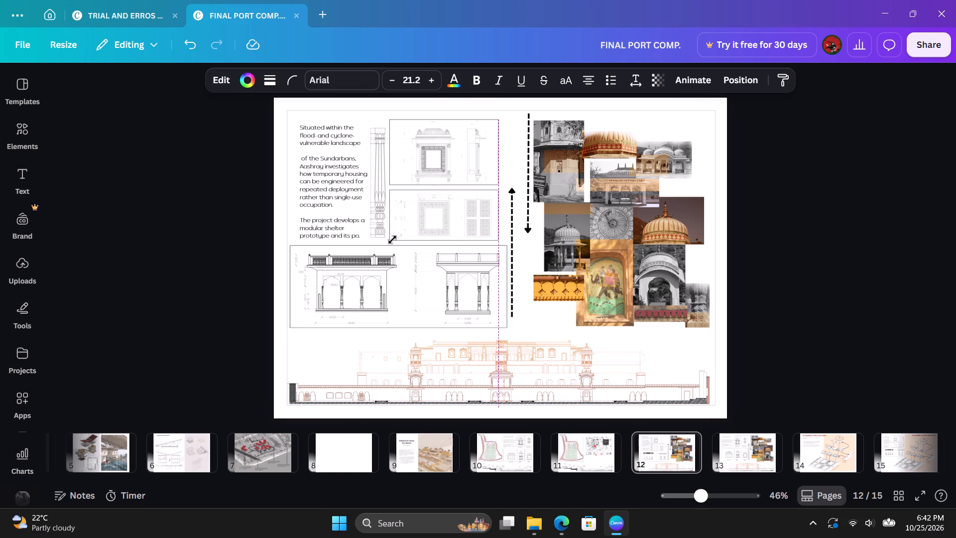
key(Right)
key(Right)
key(Right)
key(Right)
key(Right)
key(Right)
key(Right)
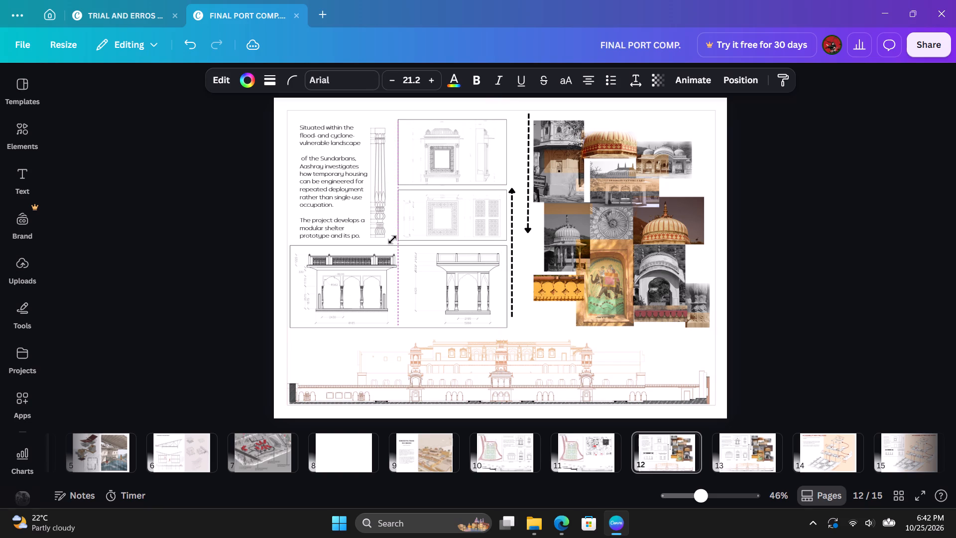
key(Right)
key(Left)
click(924, 133)
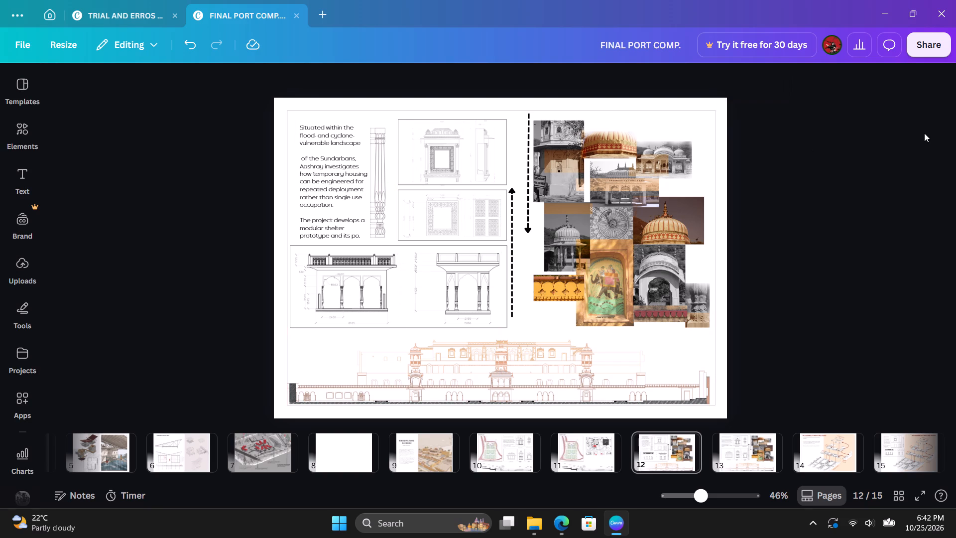
Enlarge the column drawing to about 18.3 wide by 111.1 high and nudge it slightly down beside the text.
click(383, 195)
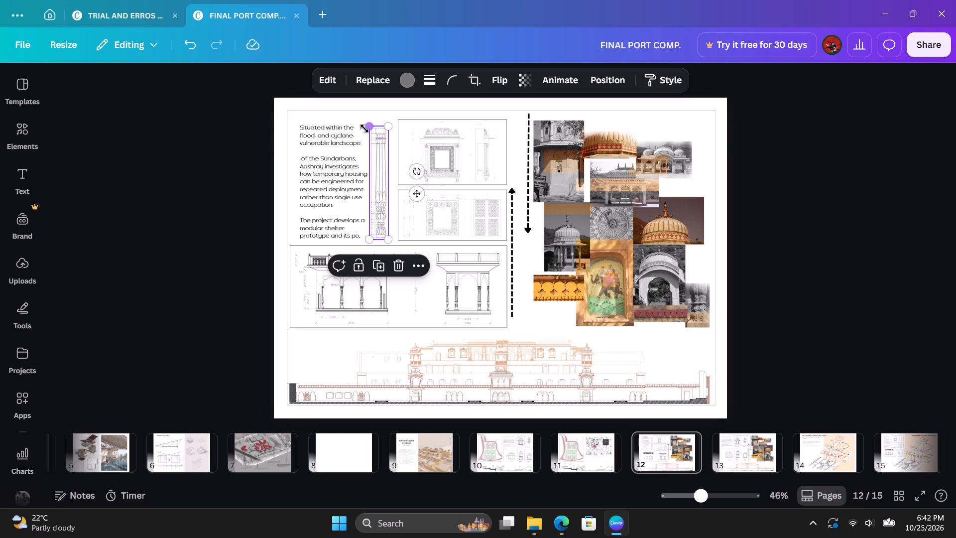
drag(366, 129, 362, 122)
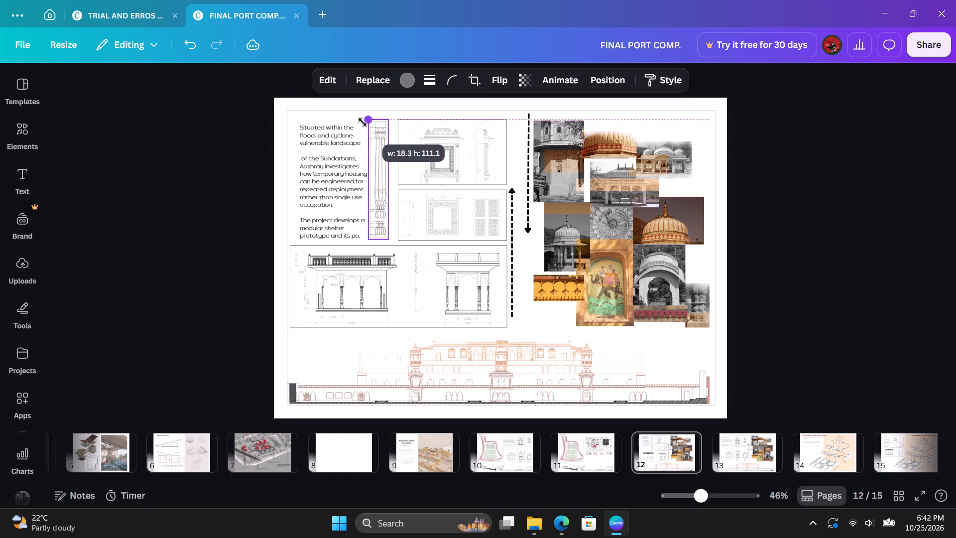
drag(362, 122, 362, 123)
key(Down)
key(Down)
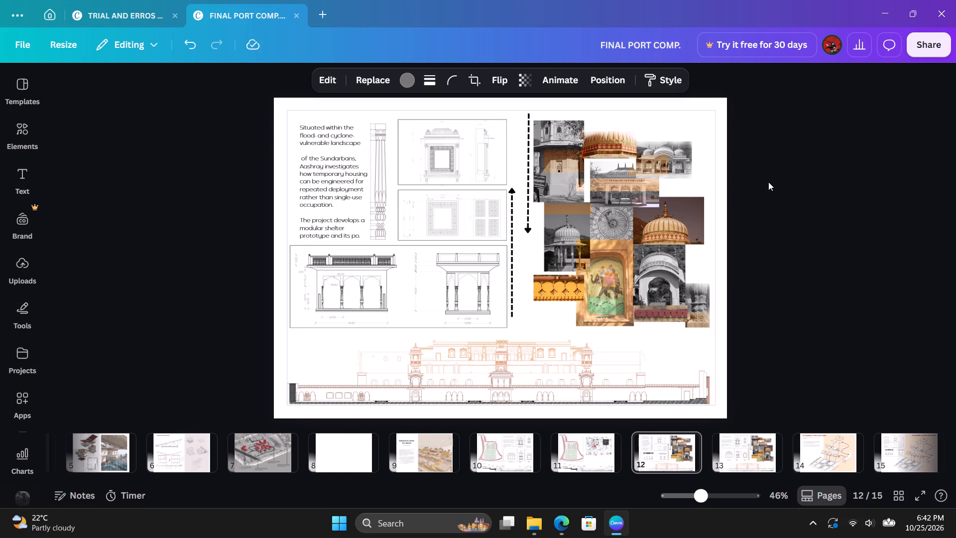
key(Down)
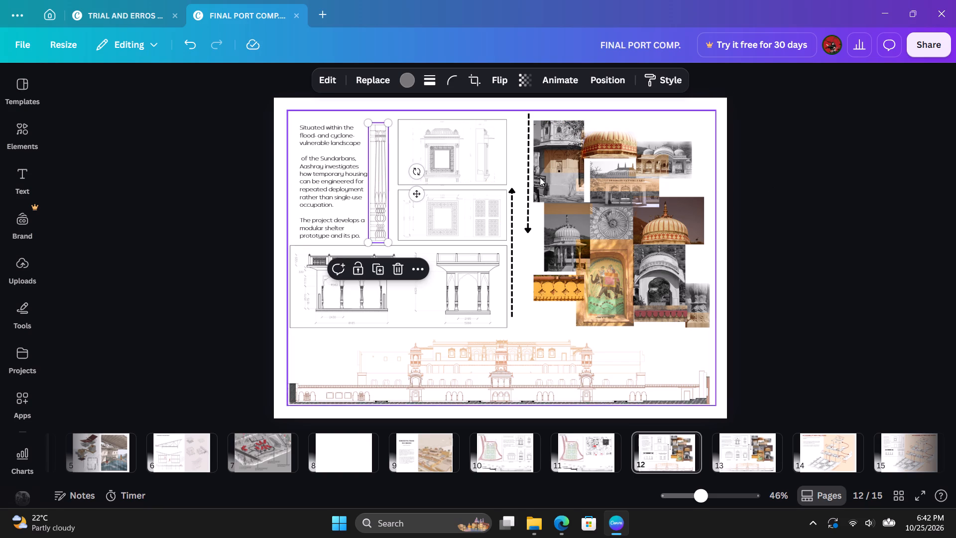
click(866, 216)
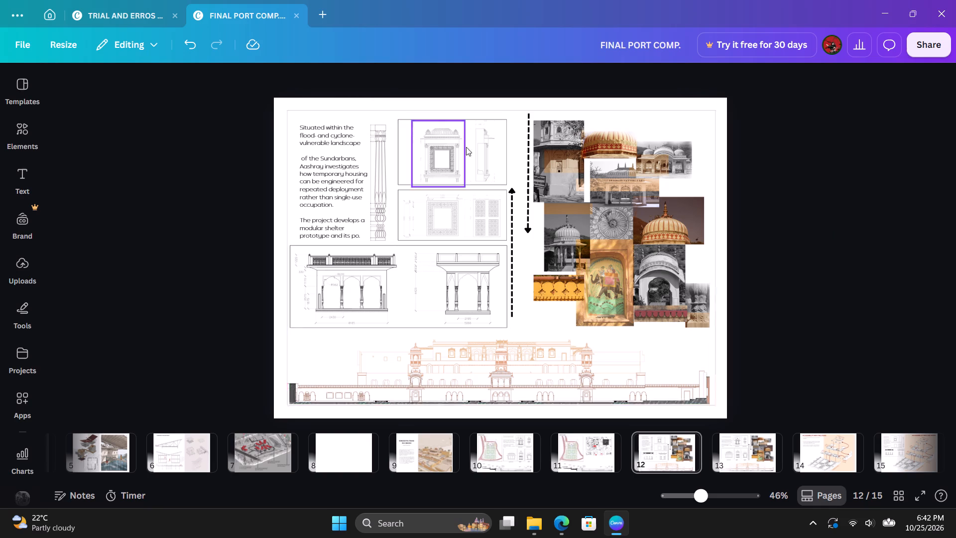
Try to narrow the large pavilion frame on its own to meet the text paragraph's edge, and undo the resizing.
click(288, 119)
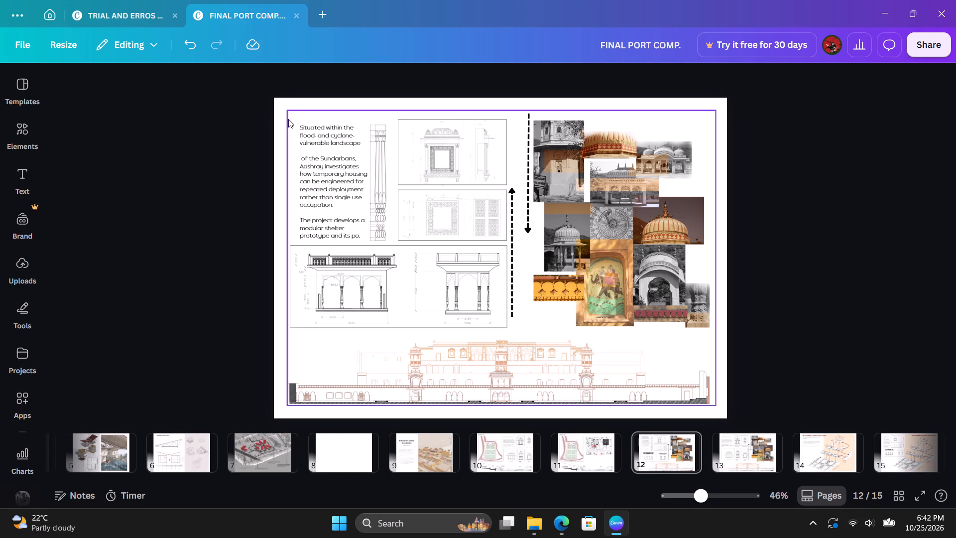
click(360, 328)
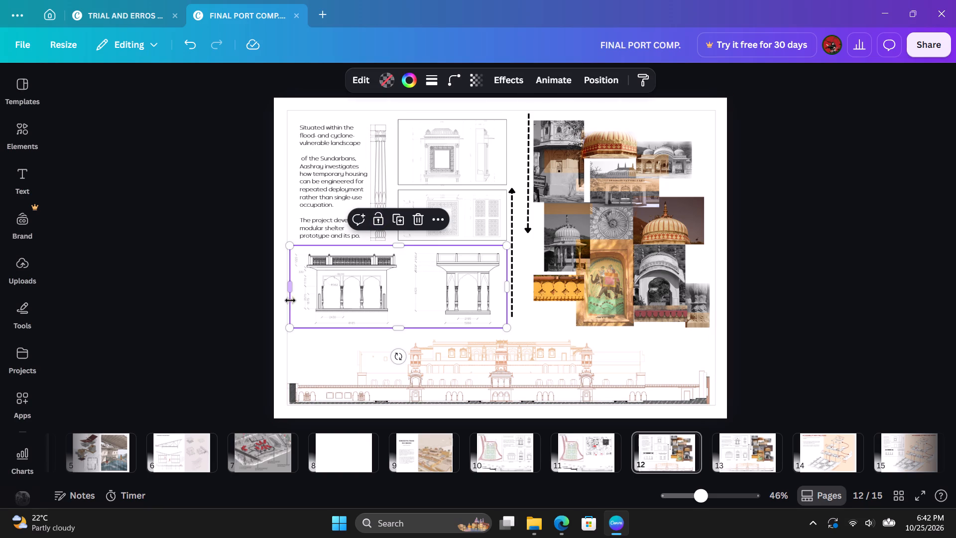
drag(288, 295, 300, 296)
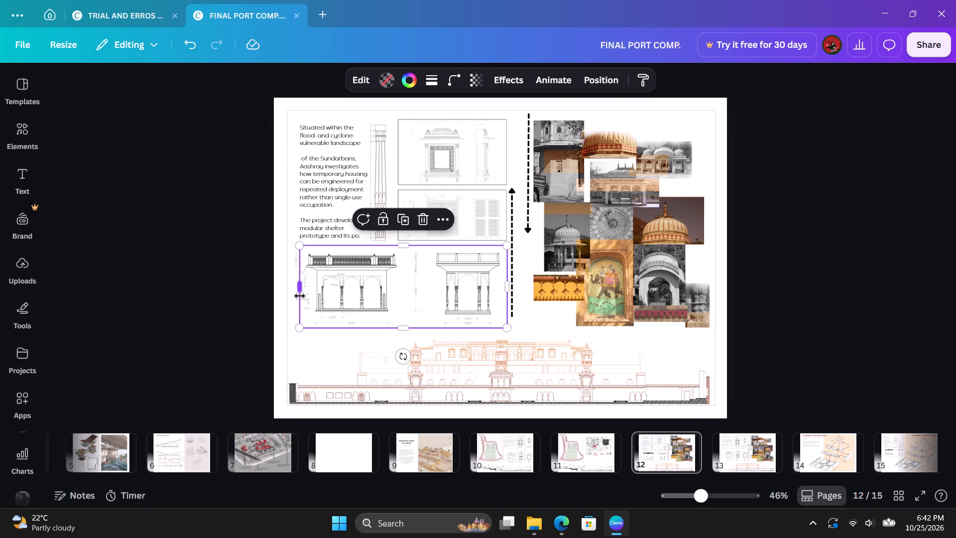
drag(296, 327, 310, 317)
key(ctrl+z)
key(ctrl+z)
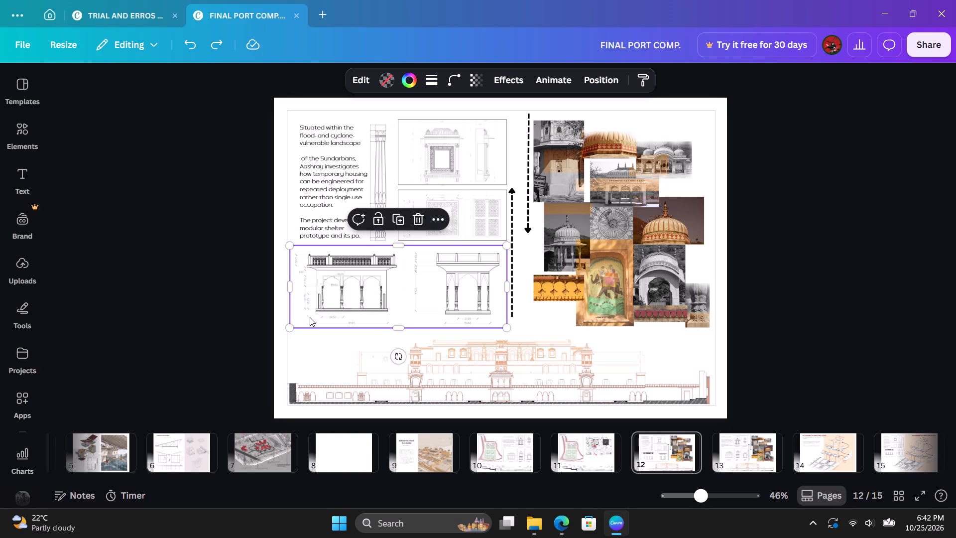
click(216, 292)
Scale the pavilion frame and its two drawings together to about 192.2 wide by 73 high, in line with the text's outer edge.
drag(488, 336, 483, 333)
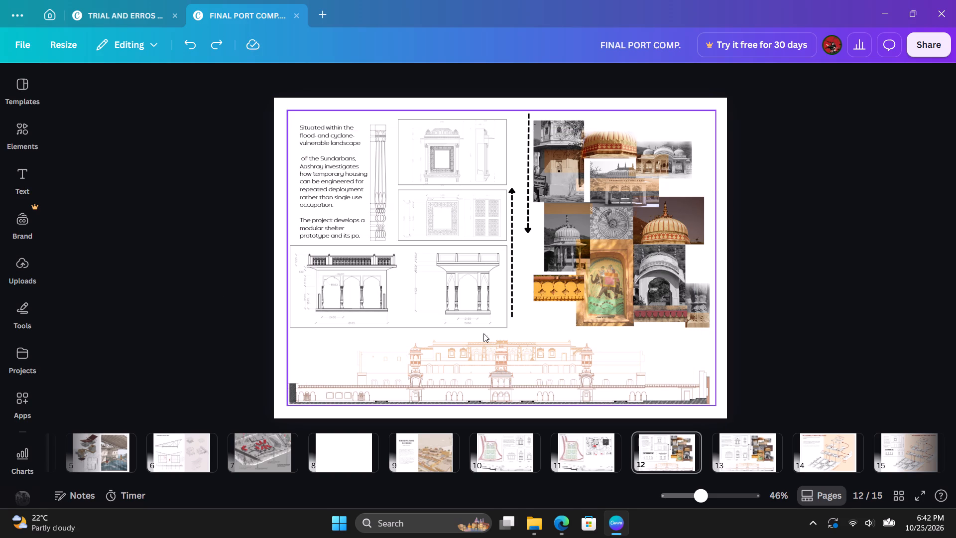
drag(483, 333, 363, 300)
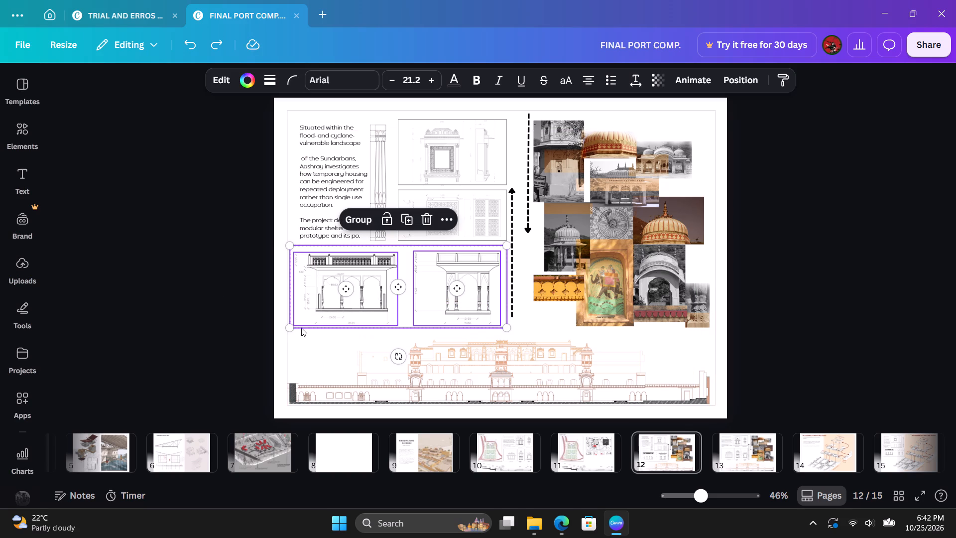
drag(290, 329, 299, 322)
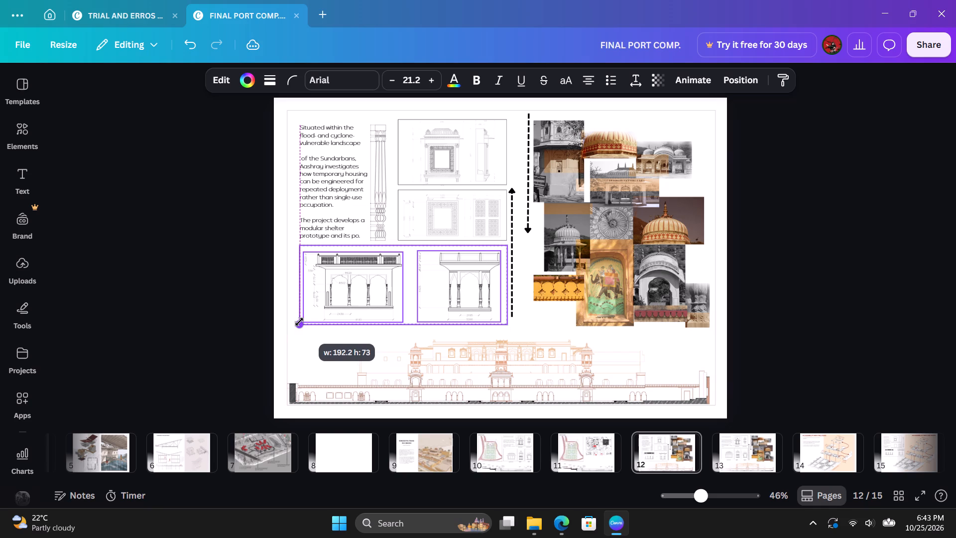
drag(299, 322, 299, 322)
click(197, 338)
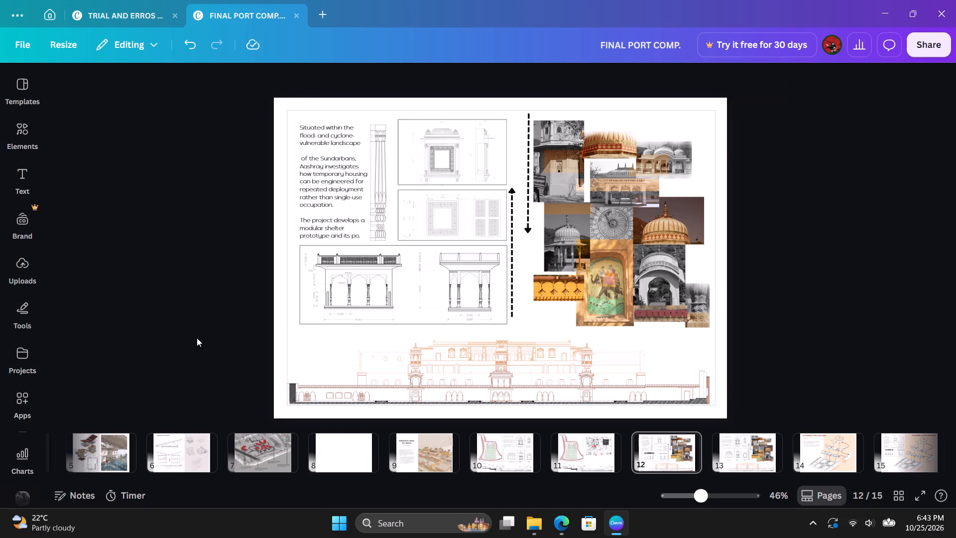
Group the text, column, window frames and pavilion frame on page 12 into one block.
drag(221, 251, 254, 254)
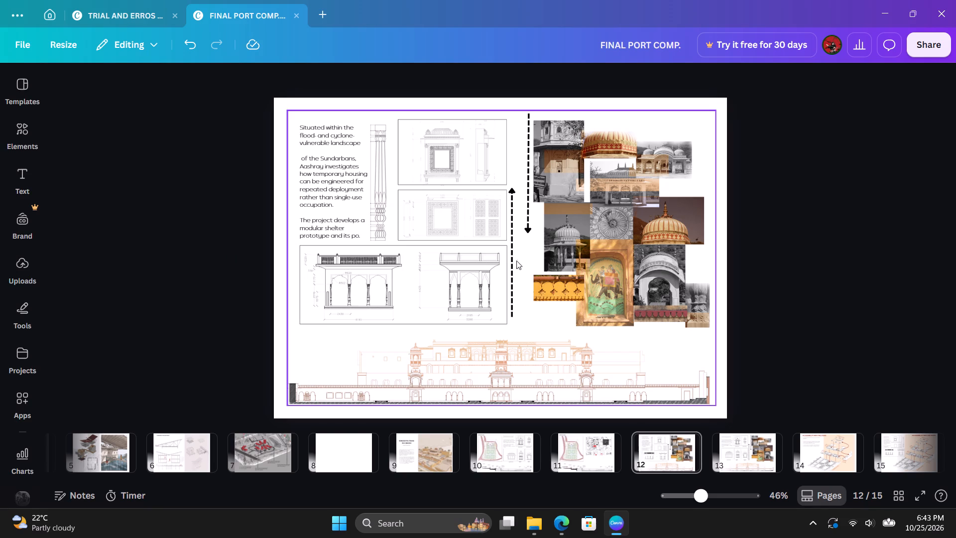
click(511, 268)
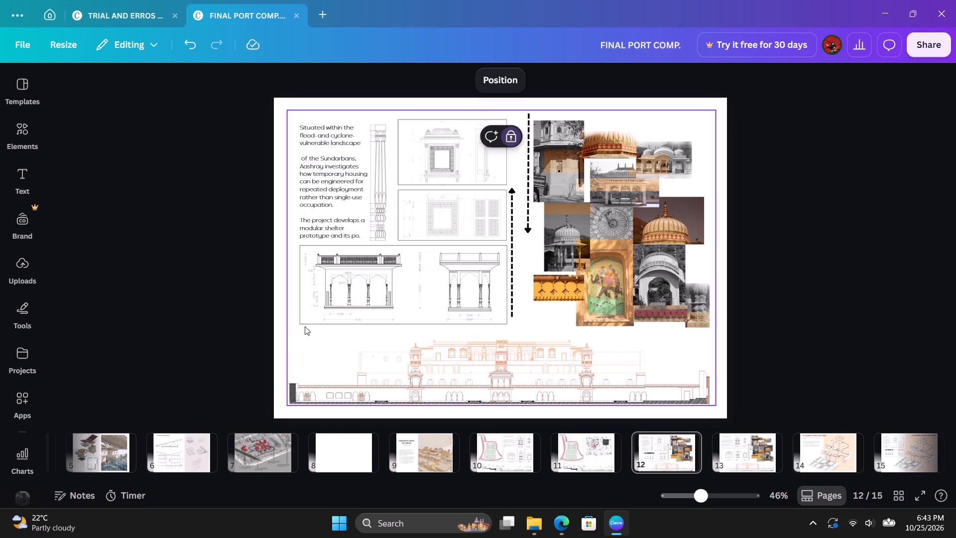
drag(294, 335, 483, 127)
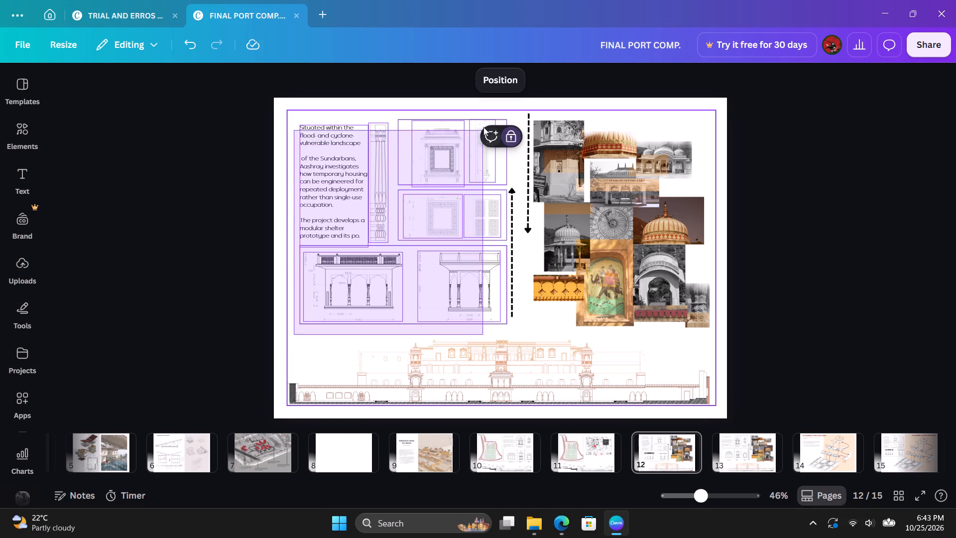
drag(483, 127, 508, 116)
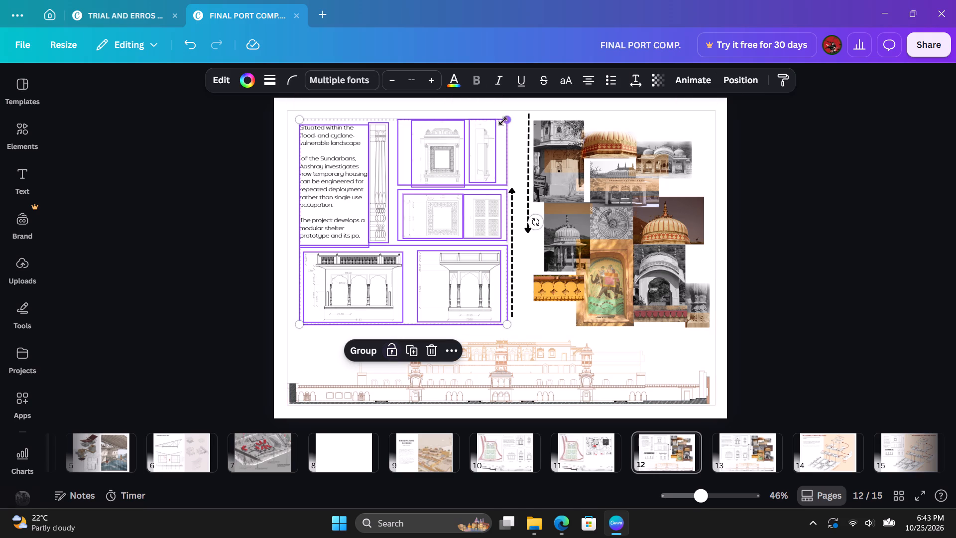
click(356, 342)
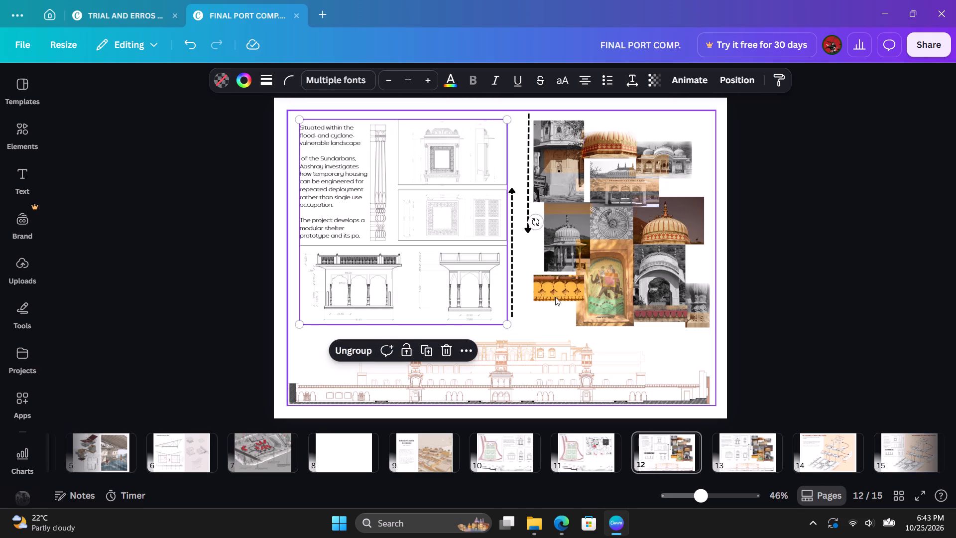
Nudge the upward dashed arrow sideways to sit midway between the drawing block and the downward arrow, with 8.4 spacing.
click(519, 305)
drag(519, 305, 509, 315)
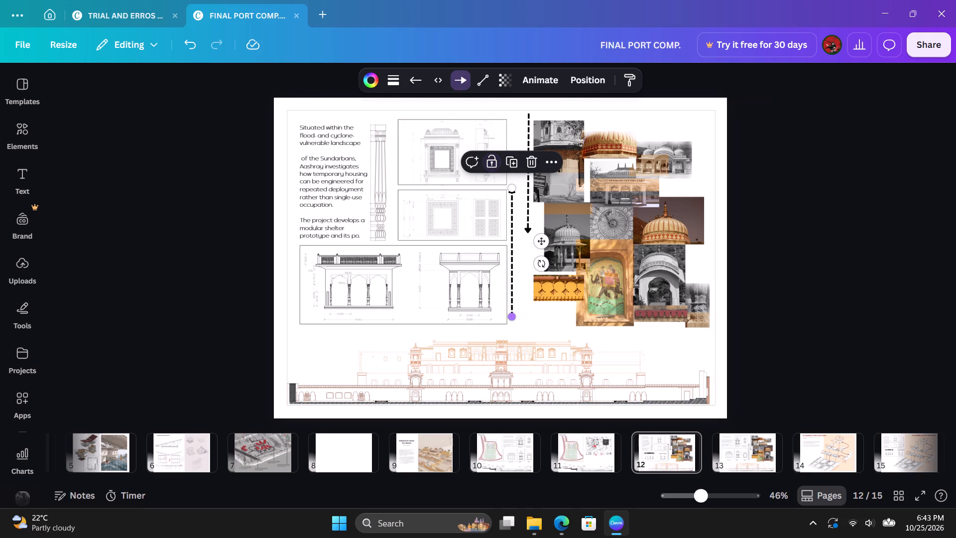
key(Right)
key(Right)
key(Right)
key(Right)
key(Right)
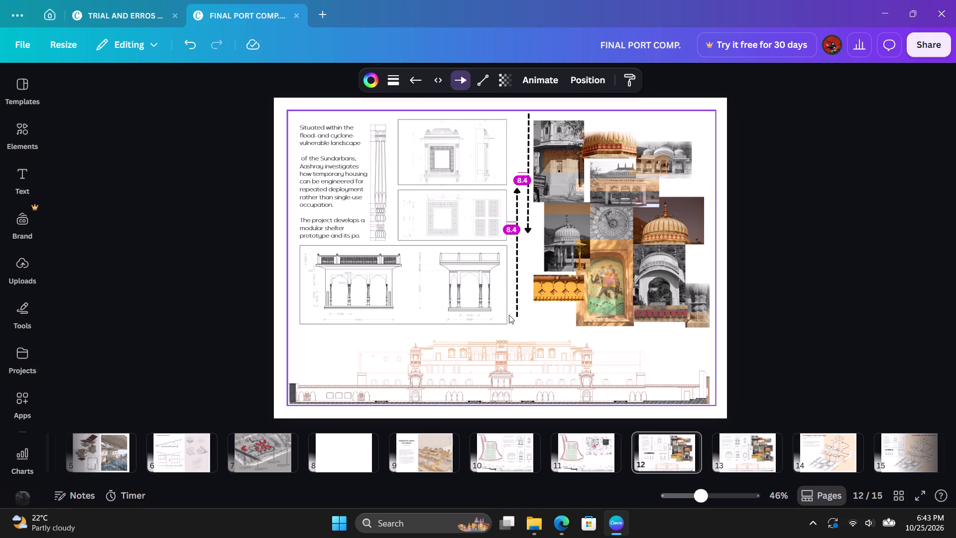
click(809, 219)
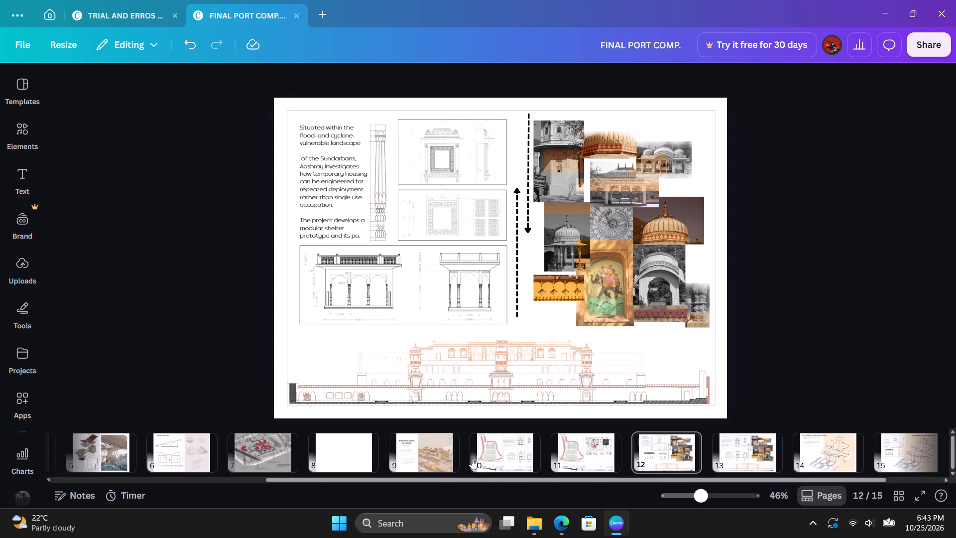
Delete the location map and its four small thumbnails beside the site plan on page 11.
click(488, 454)
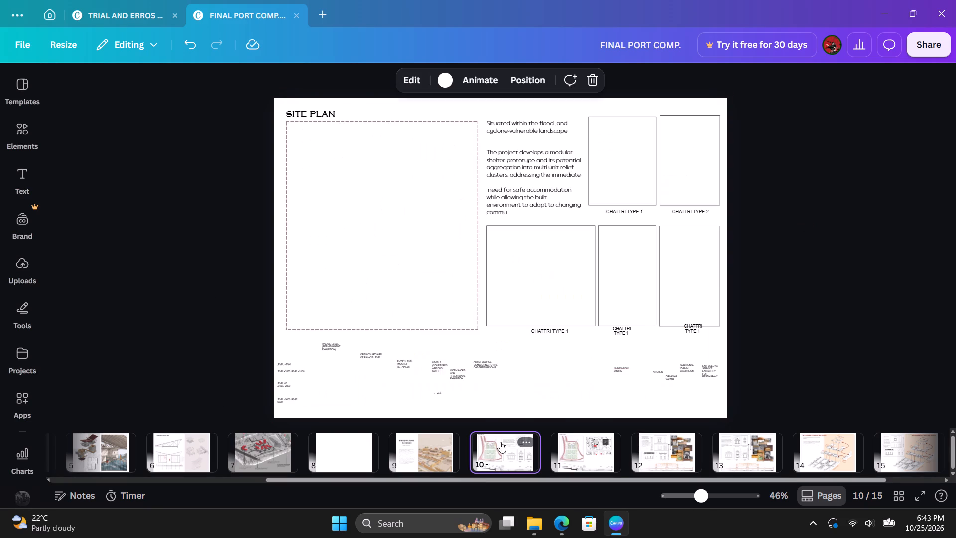
click(593, 452)
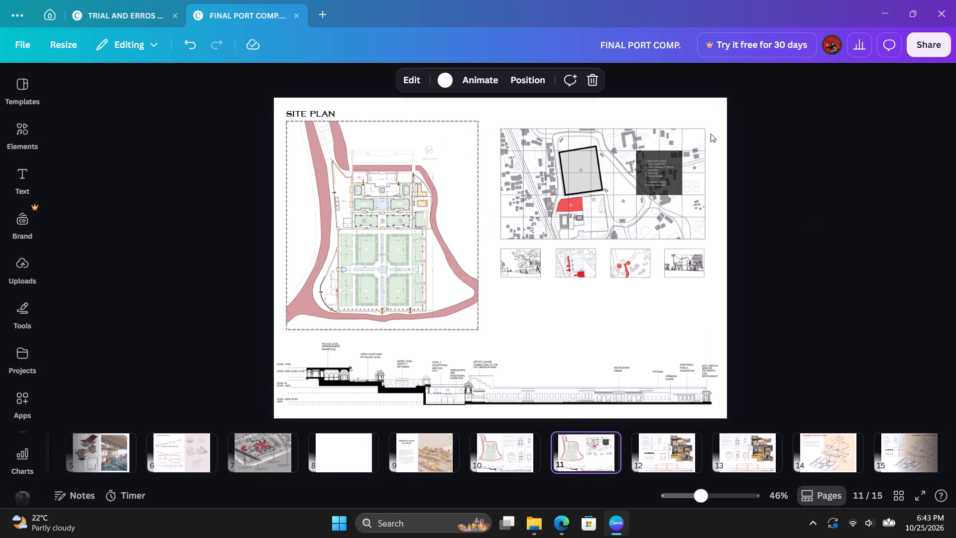
click(674, 164)
key(Delete)
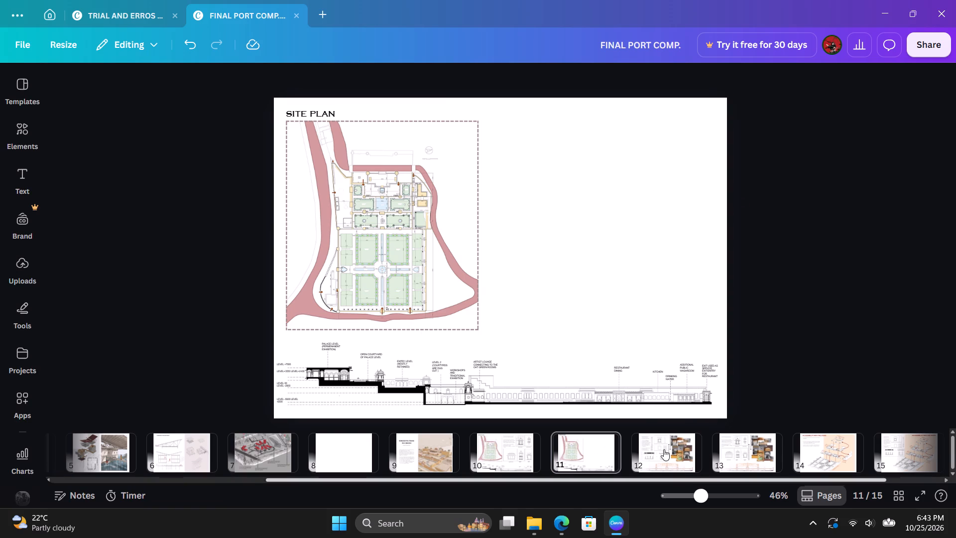
Copy the grouped text and drawings from page 12 to page 11 and place them in the empty area beside the site plan.
click(668, 440)
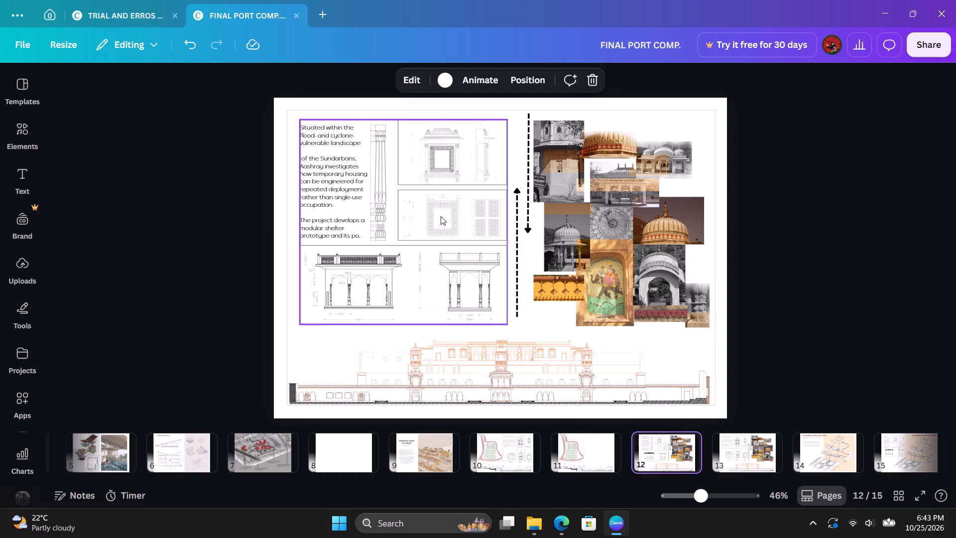
click(441, 216)
key(ctrl+c)
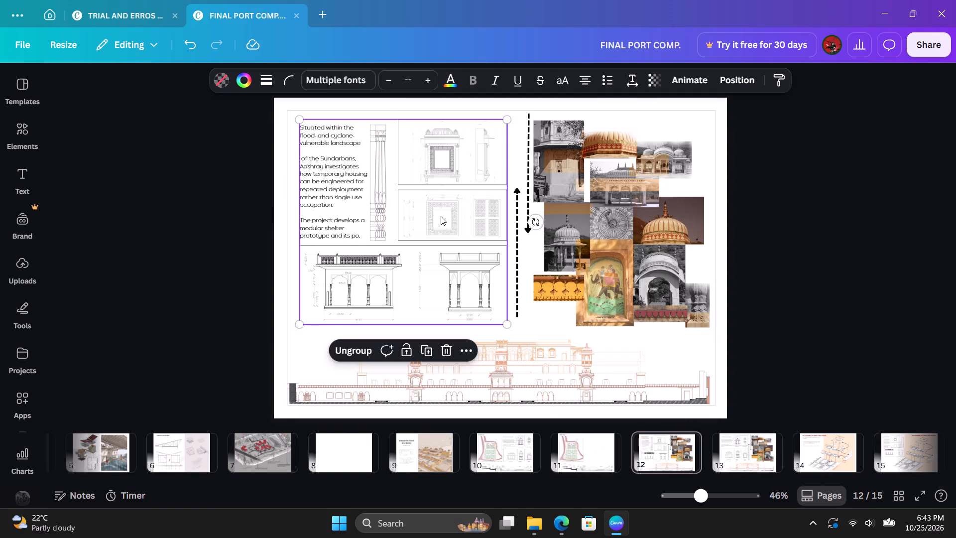
click(584, 465)
key(ctrl+v)
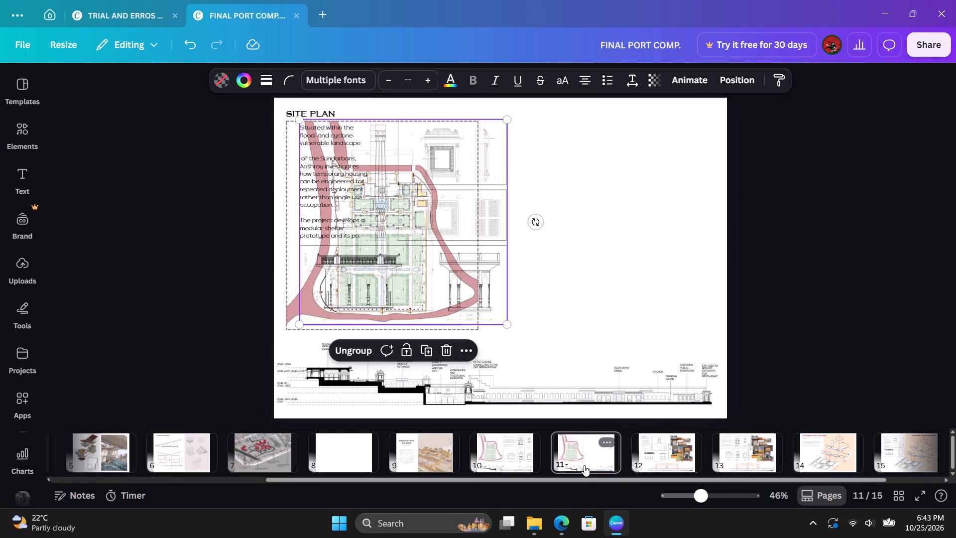
drag(386, 239, 587, 241)
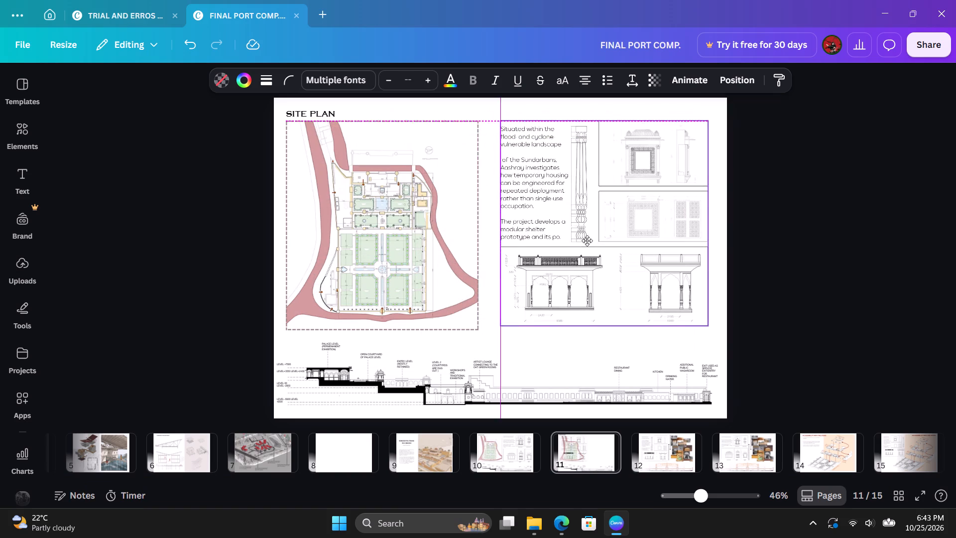
drag(587, 241, 574, 246)
click(785, 203)
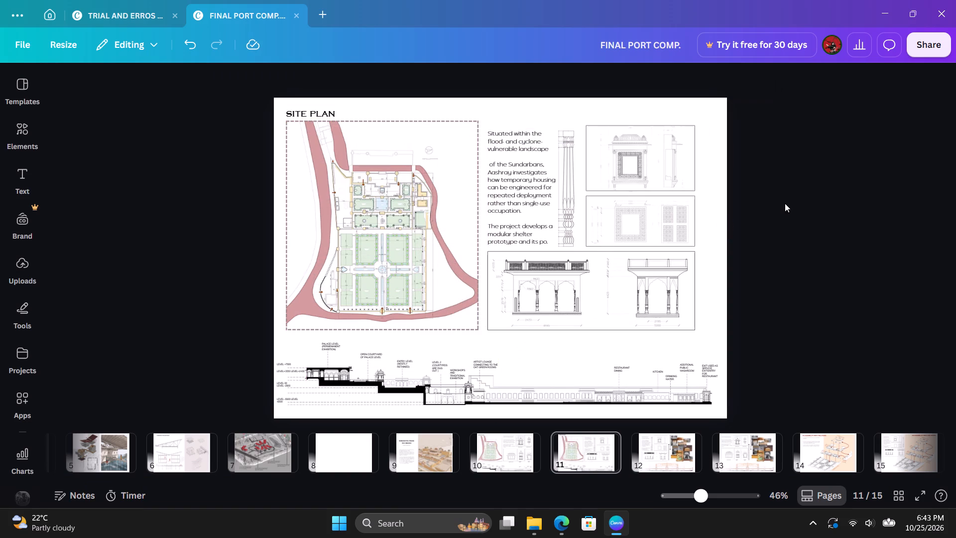
Nudge the pasted block on page 11 slightly farther from the site plan frame.
click(691, 216)
key(Right)
key(Right)
key(Right)
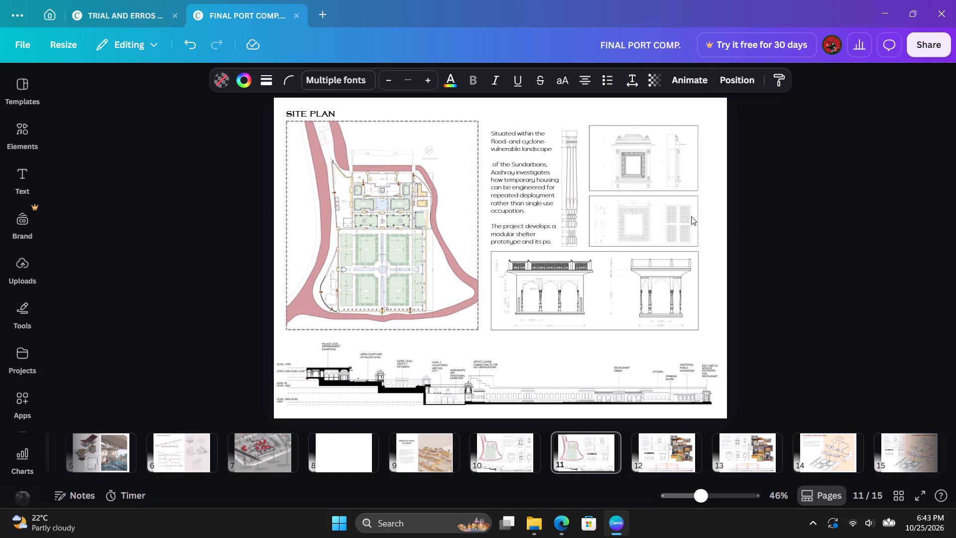
key(Right)
click(890, 279)
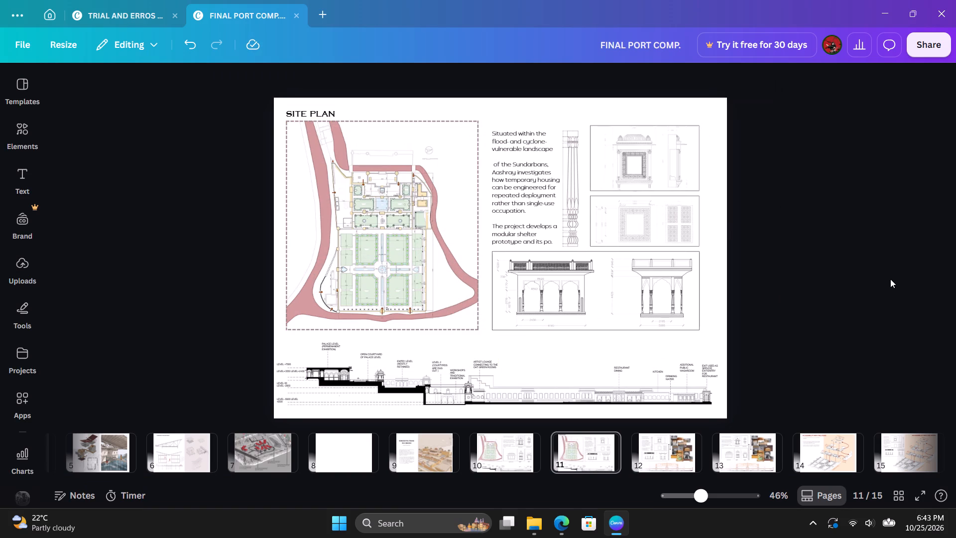
Delete page 12, the collage page containing the original column, window and pavilion block.
click(679, 456)
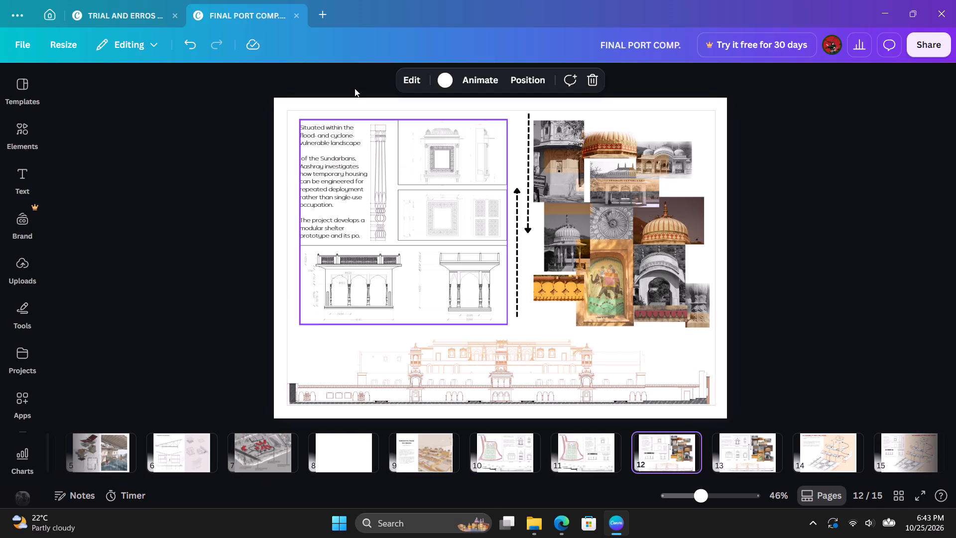
key(Delete)
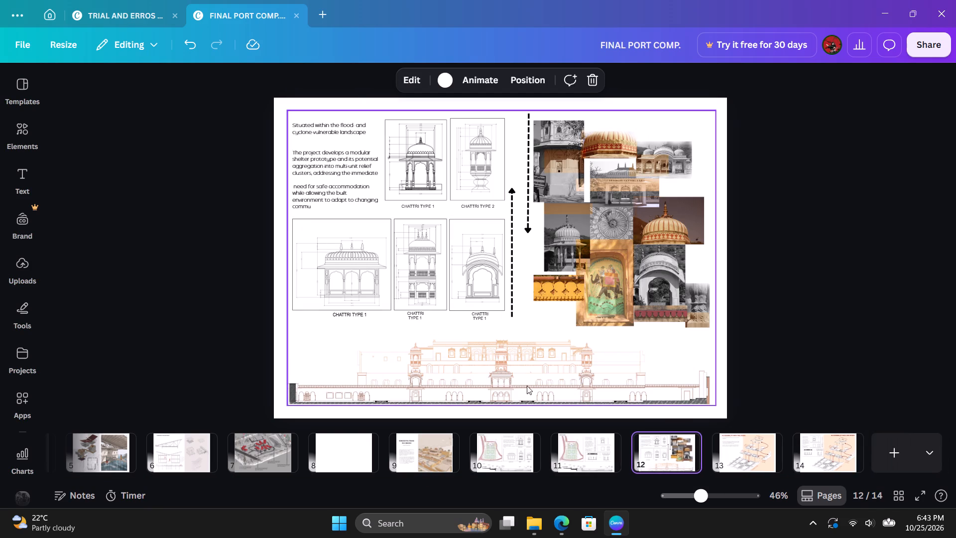
Delete page 10, the site plan version with the Chattri type frames.
click(508, 460)
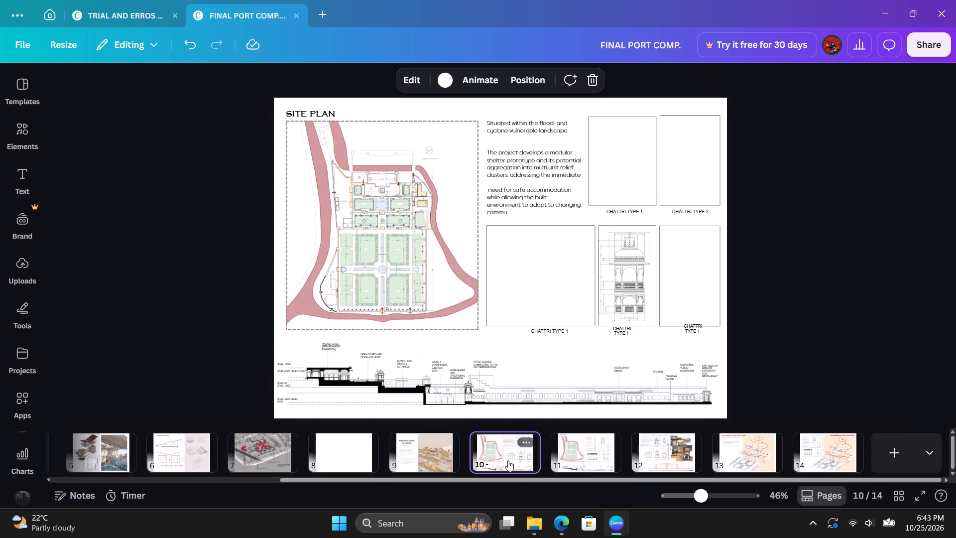
click(500, 453)
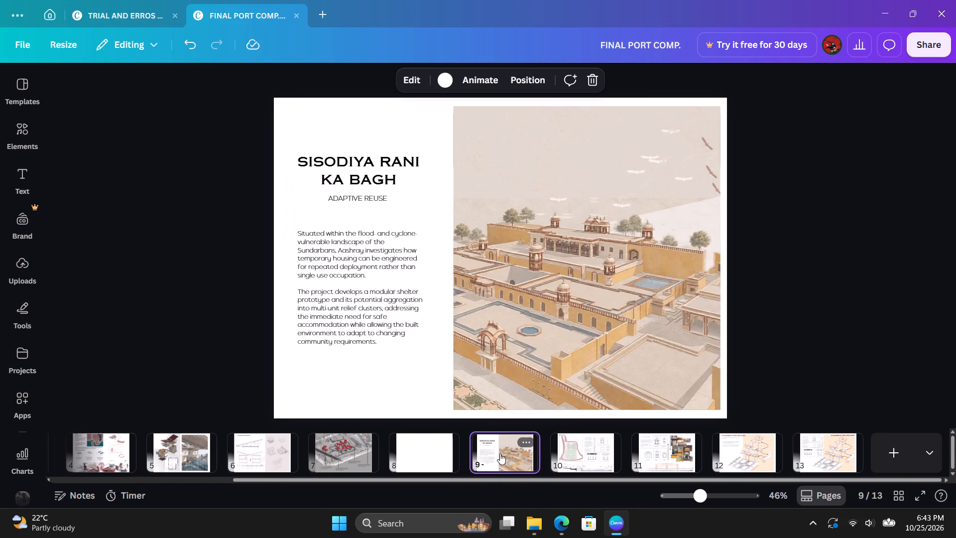
Review pages 9 to 12 in sequence, comparing the site plan page with the Chattri collage page.
key(Right)
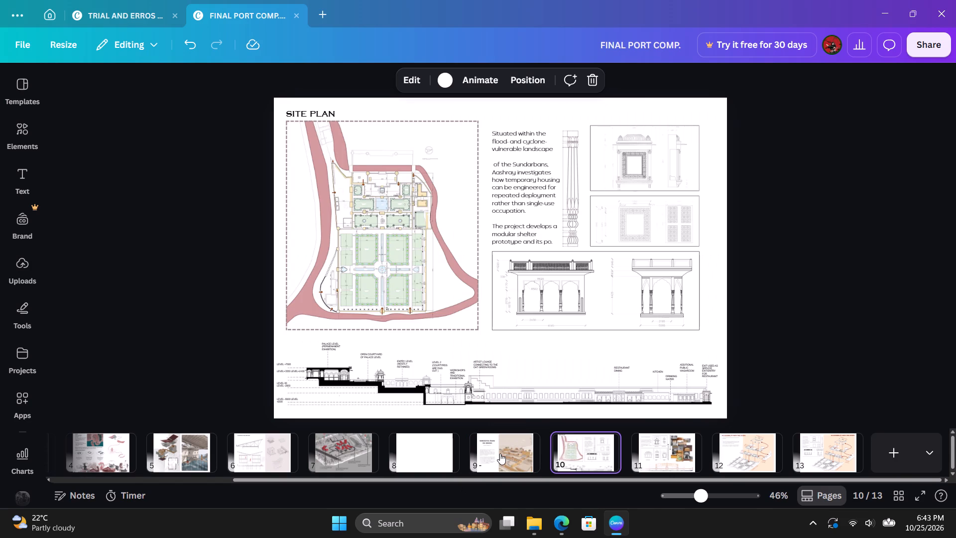
key(Right)
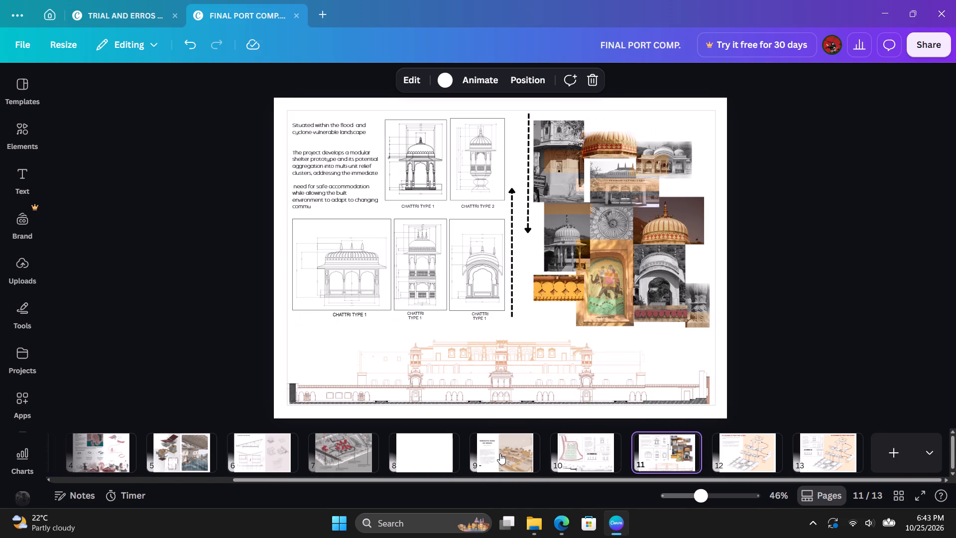
key(Left)
key(Right)
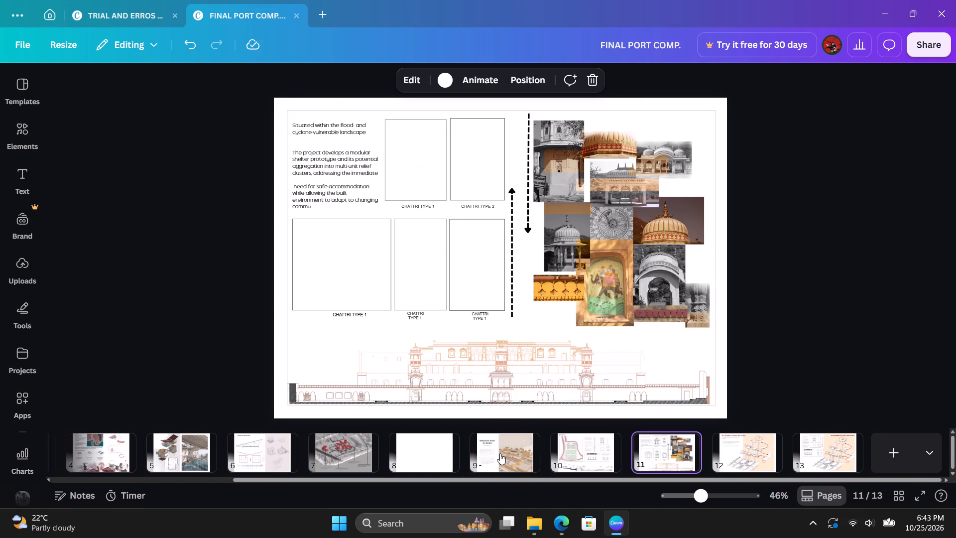
key(Left)
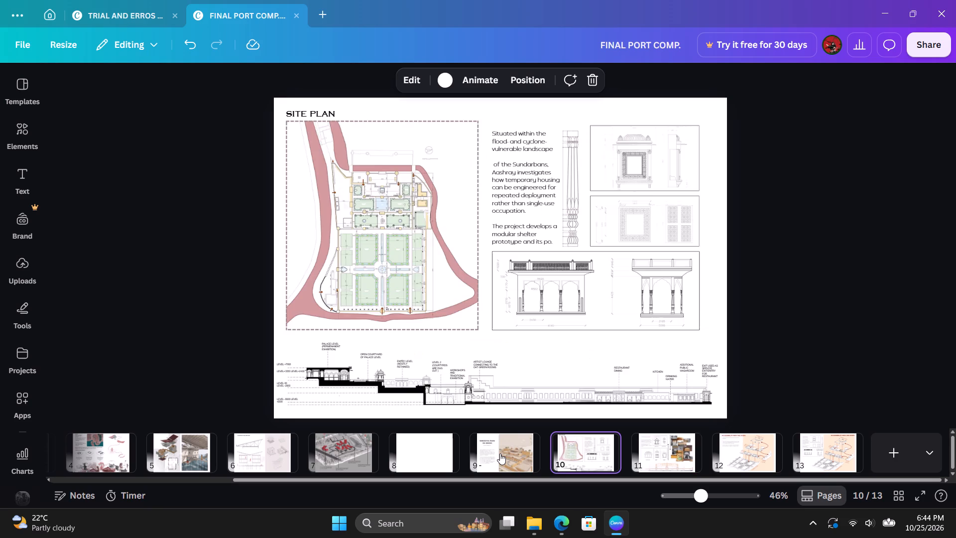
key(Left)
key(Right)
key(Right)
key(Right)
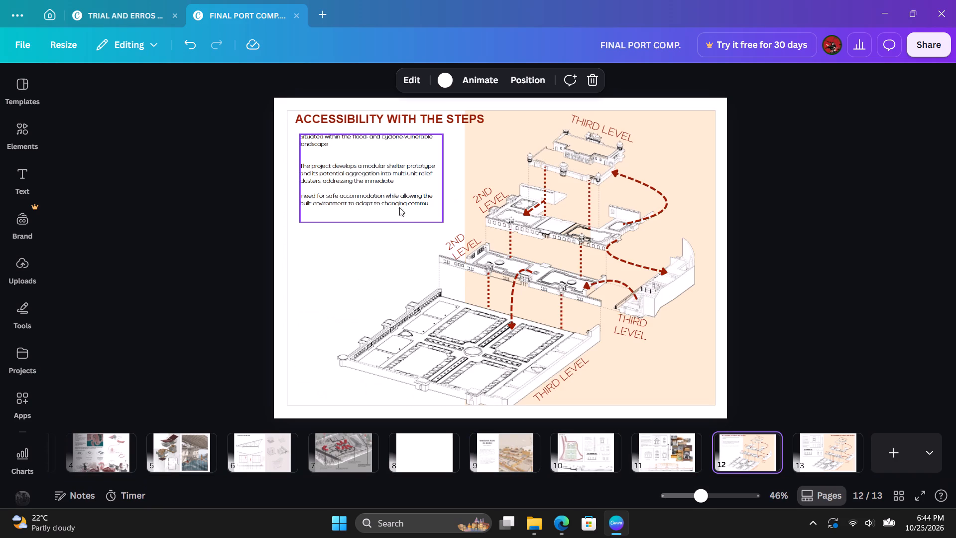
Select the ACCESSIBILITY WITH THE STEPS heading and its paragraph together on page 12 and nudge both down nine increments.
drag(308, 225, 322, 100)
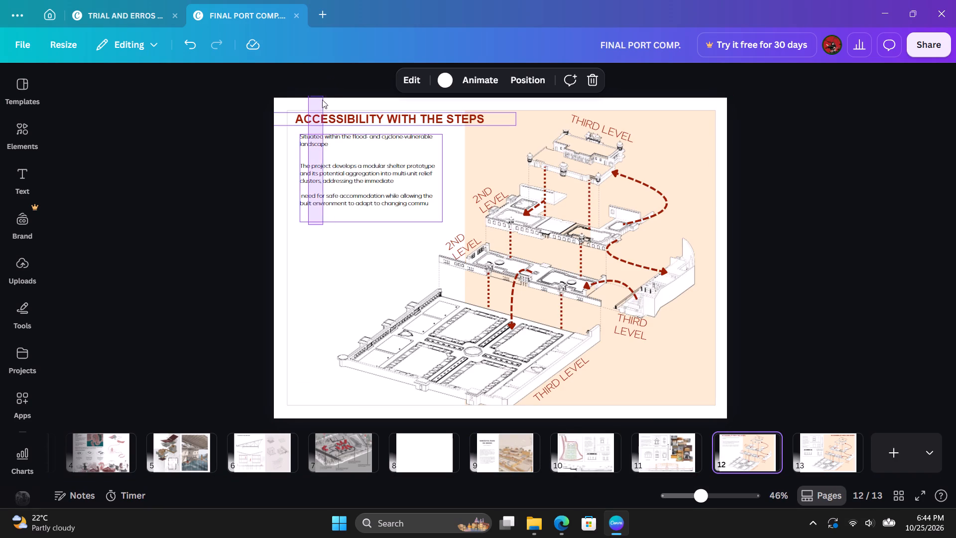
drag(322, 100, 315, 121)
key(Down)
key(Down)
key(Down)
key(Down)
key(Down)
key(Down)
key(Down)
key(Down)
key(Down)
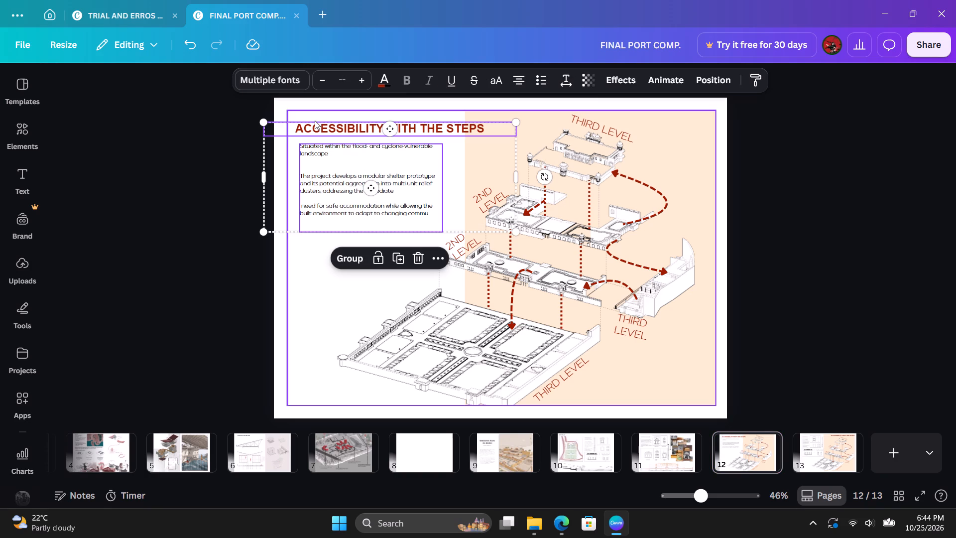
click(164, 289)
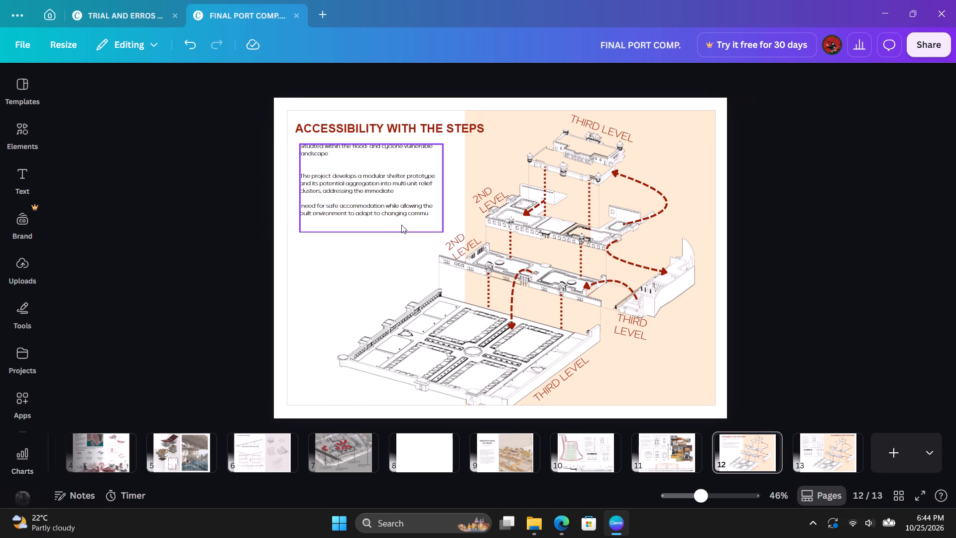
Nudge the paragraph below the heading on page 12 down three more increments to widen the gap.
click(381, 213)
key(Down)
key(Down)
key(Down)
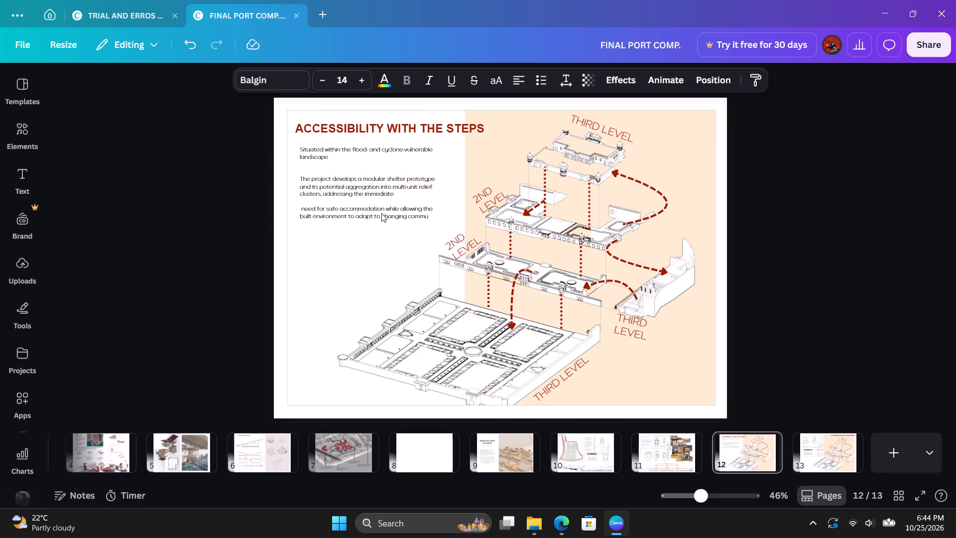
Nudge the ACCESSIBILITY WITH THE STEPS heading up a net two increments, away from the paragraph.
click(436, 128)
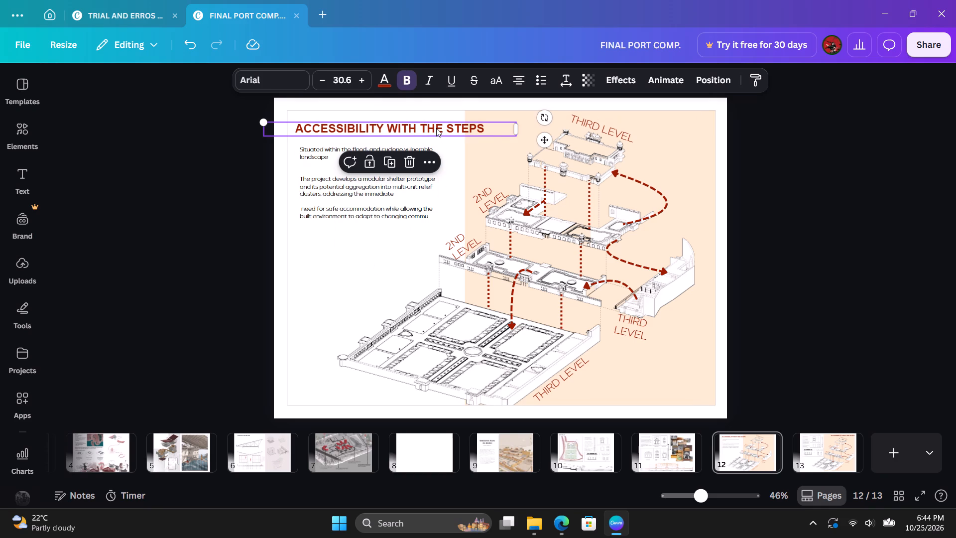
key(Up)
key(Up)
key(Up)
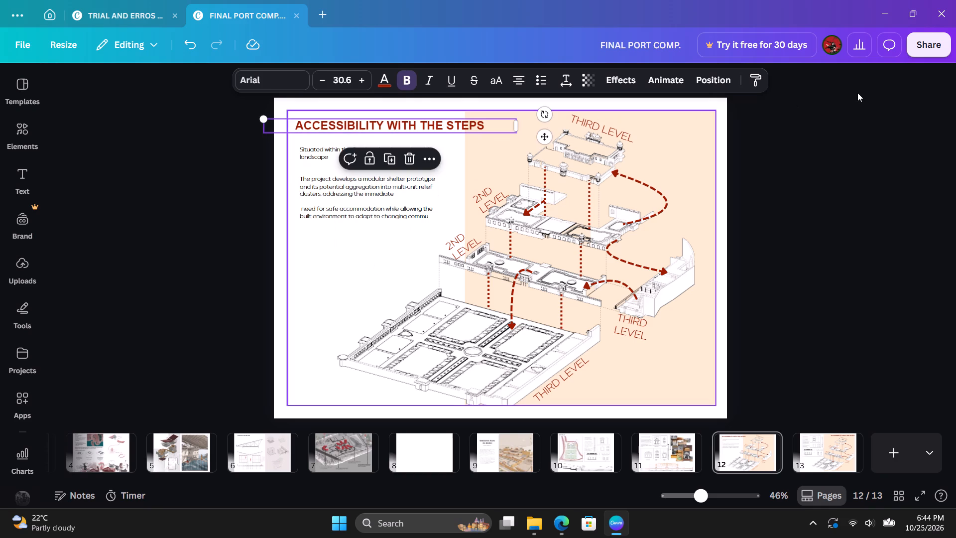
key(Down)
click(955, 274)
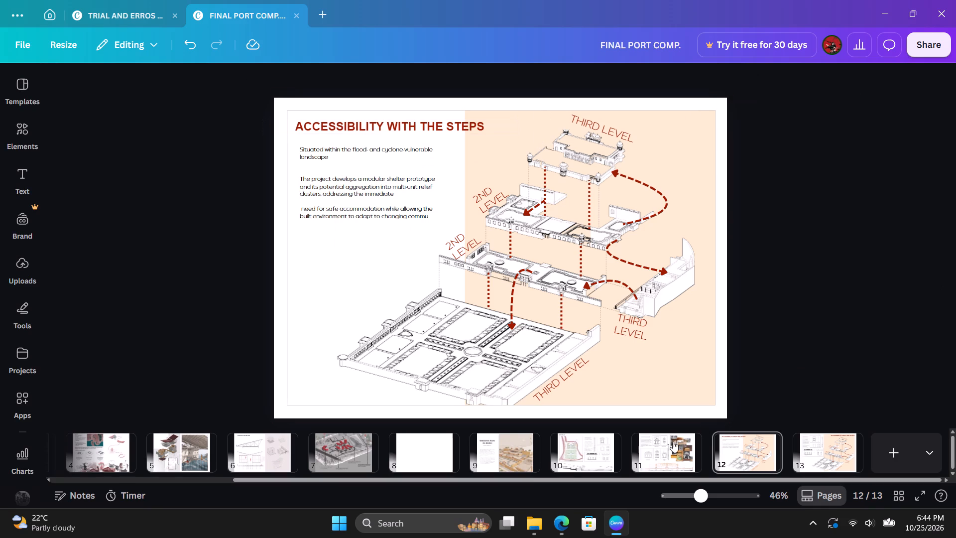
Delete page 13, the extra version of the accessibility diagram page.
click(845, 455)
key(Delete)
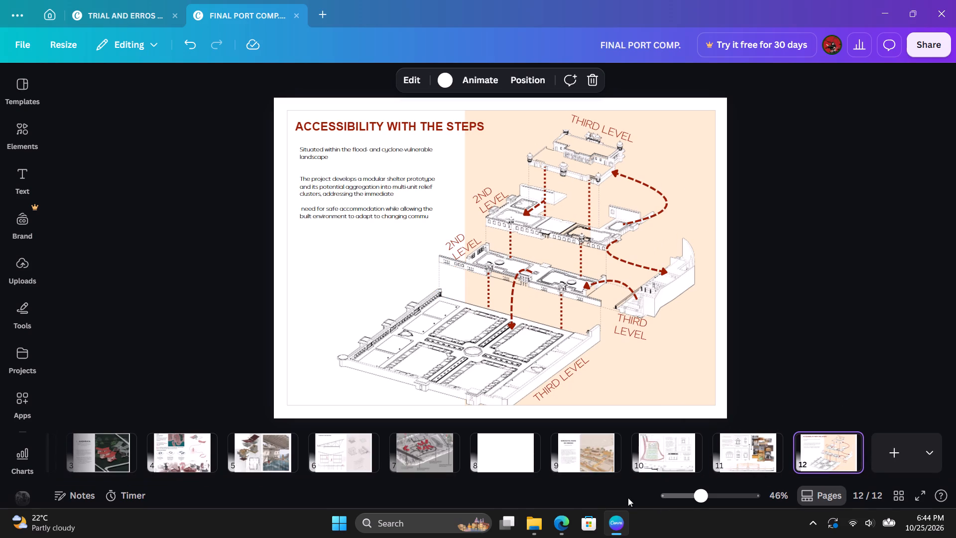
Review pages 9 to 12 in sequence, comparing the site plan, Chattri collage and accessibility pages.
click(598, 449)
click(655, 453)
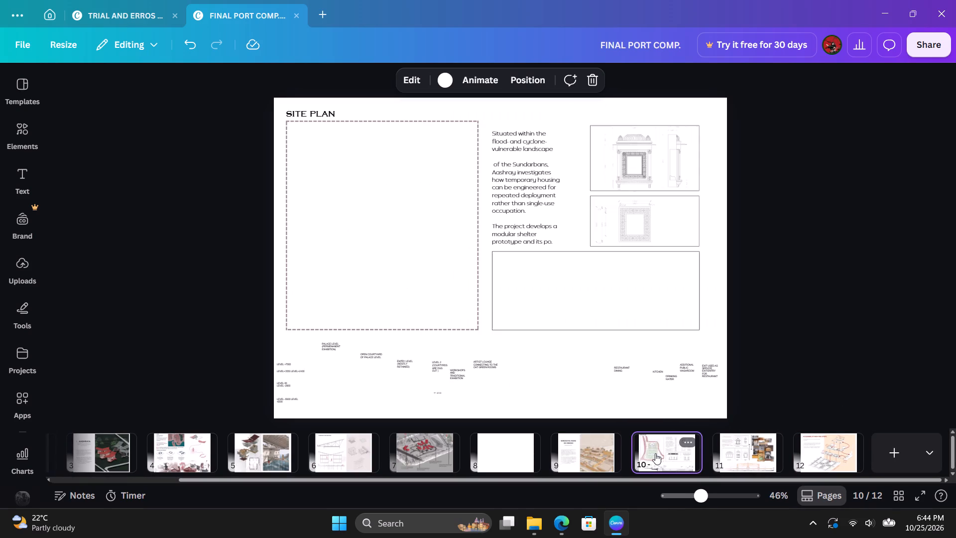
key(Right)
key(Right)
key(Left)
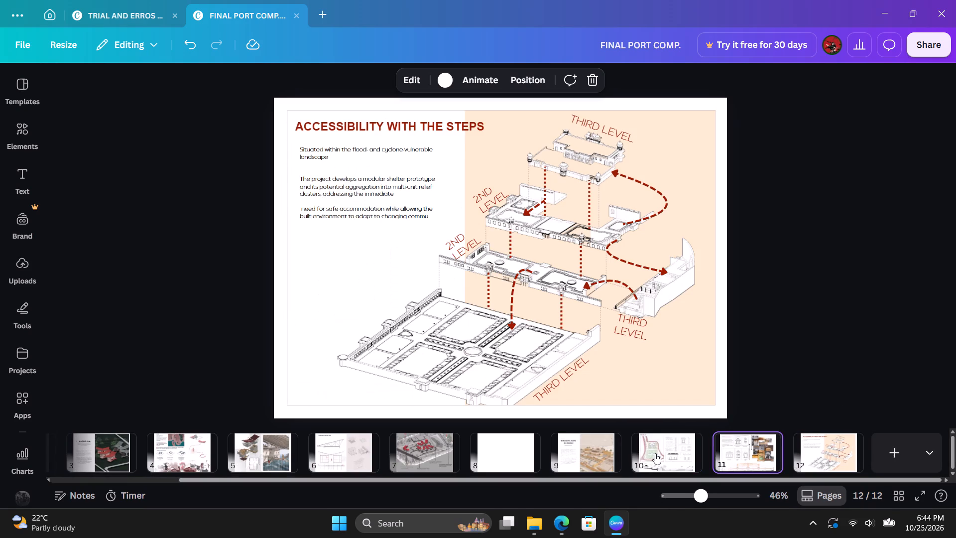
key(Left)
key(Left)
key(Right)
key(Right)
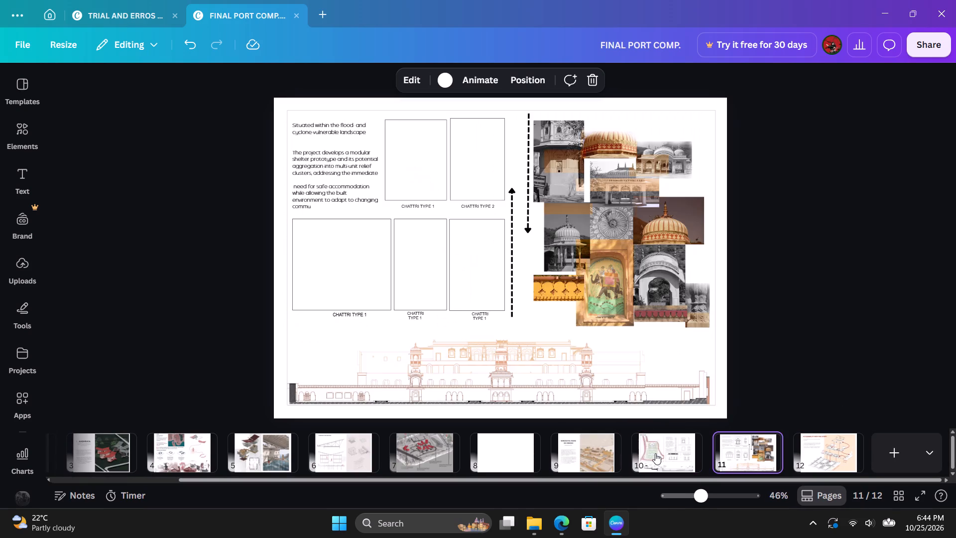
key(Right)
key(Right)
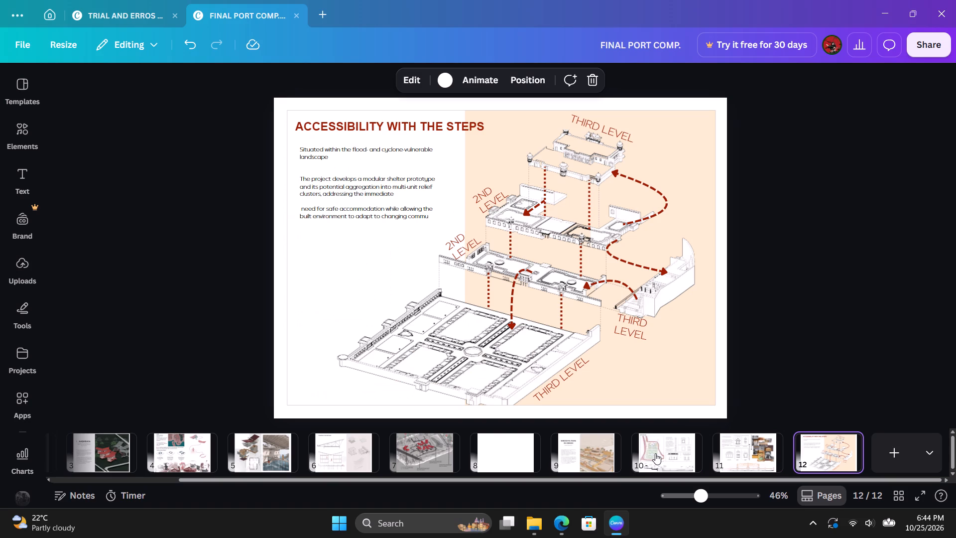
click(600, 462)
key(Right)
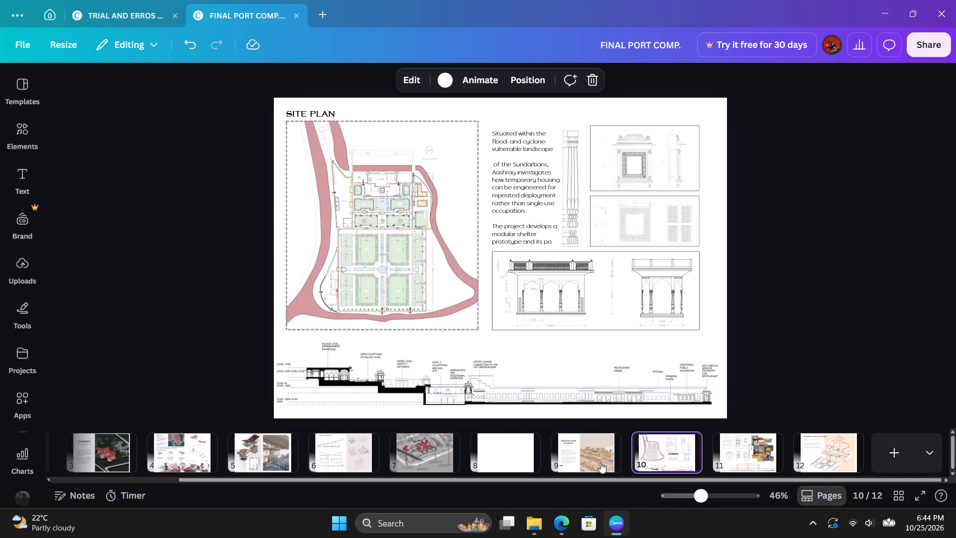
key(Right)
key(Right)
key(Right)
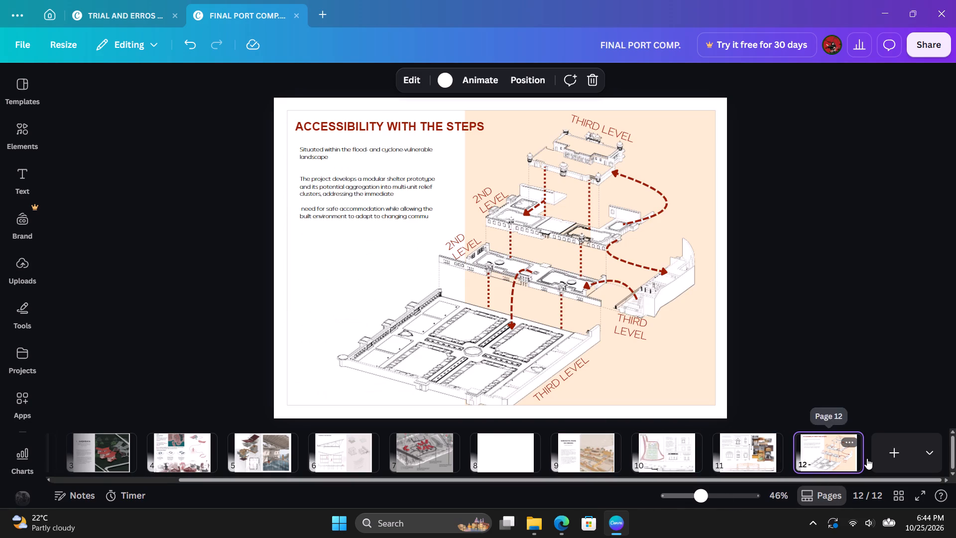
Add a blank page after page 12, the accessibility diagram page.
click(867, 458)
click(893, 452)
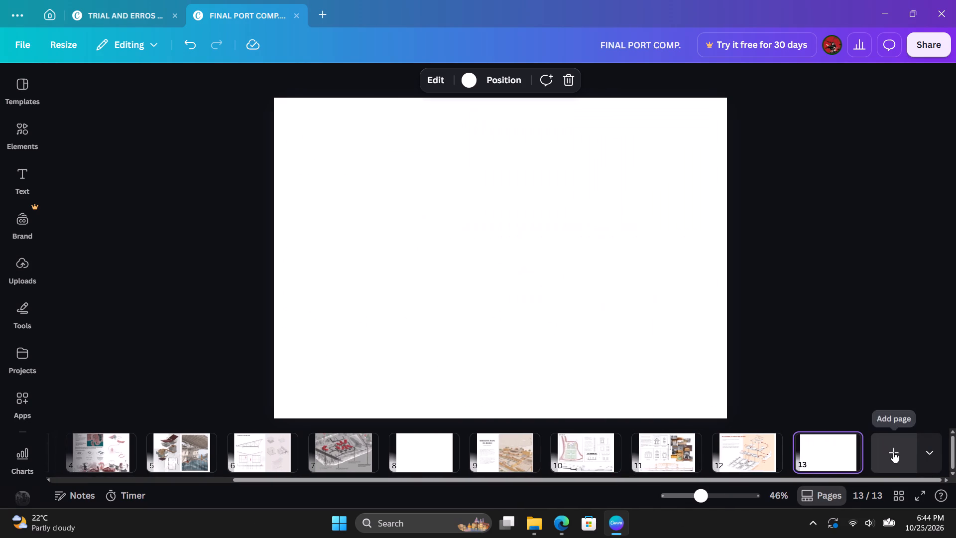
Review pages 9 to 13 back and forth, comparing the layouts leading up to the blank last page.
click(754, 449)
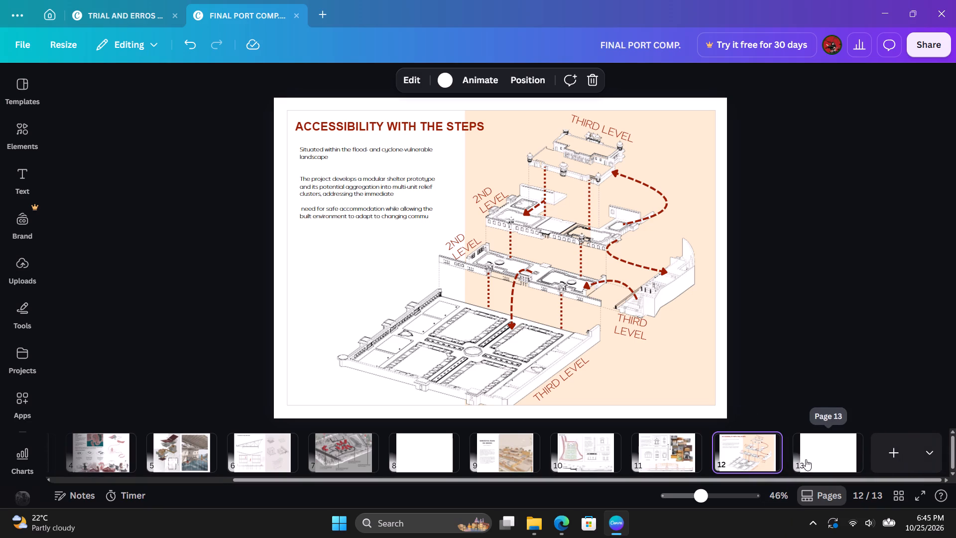
click(817, 453)
click(769, 462)
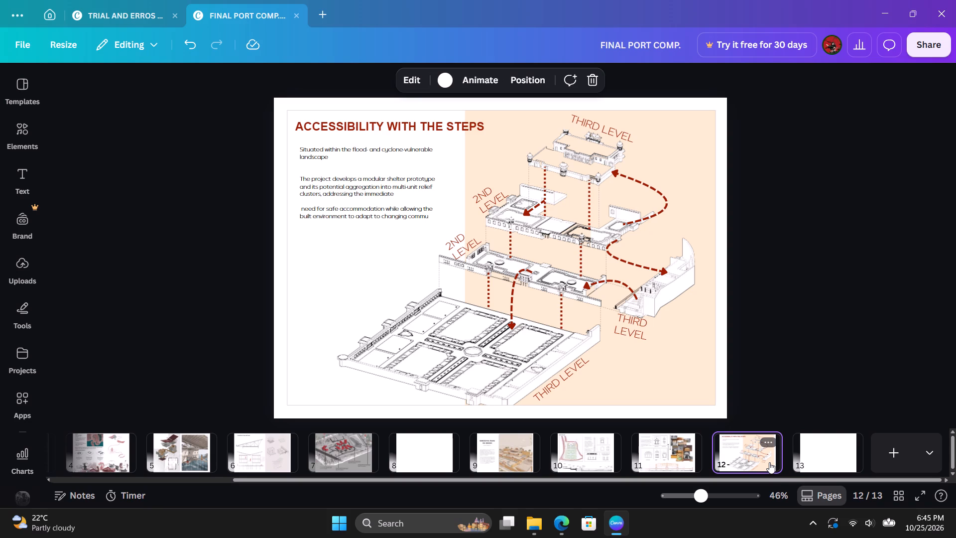
click(679, 454)
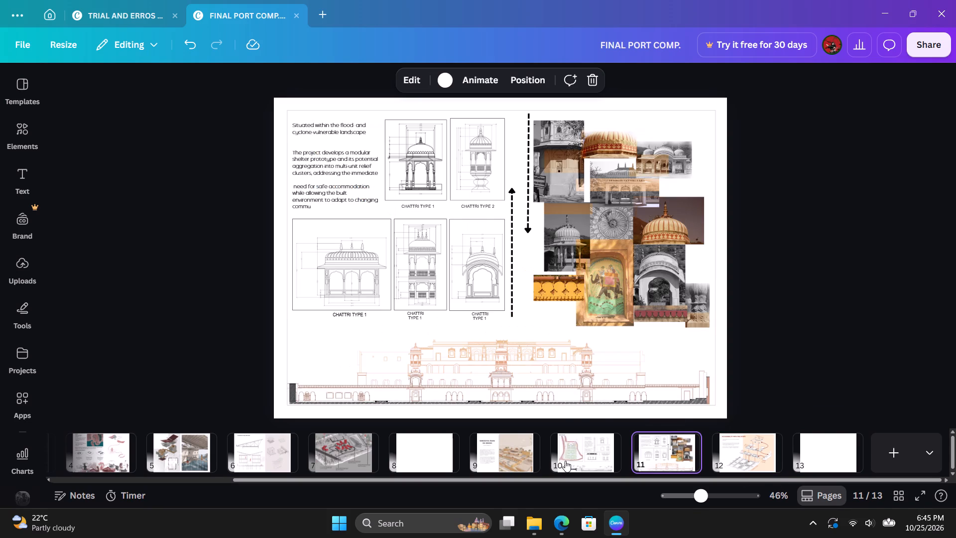
click(565, 461)
click(510, 460)
key(Right)
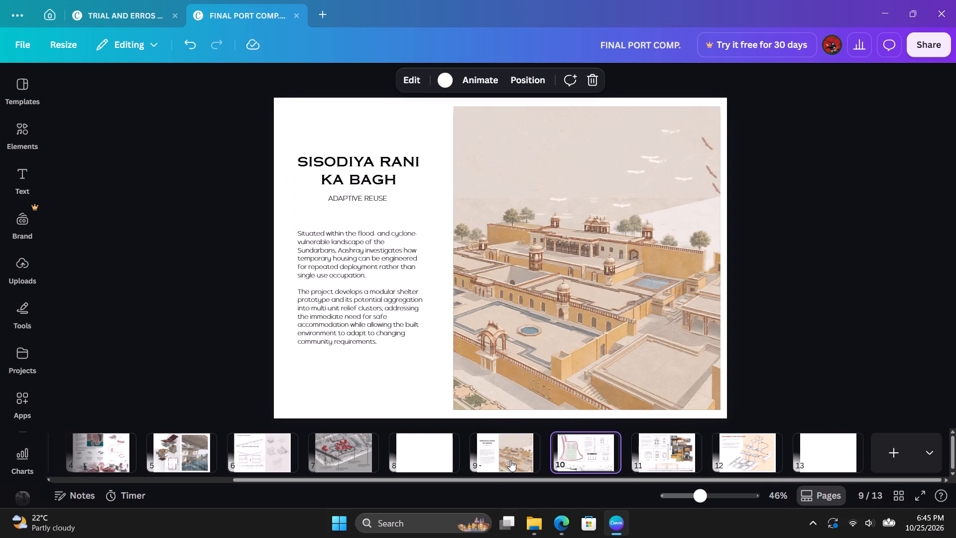
key(Right)
key(Right)
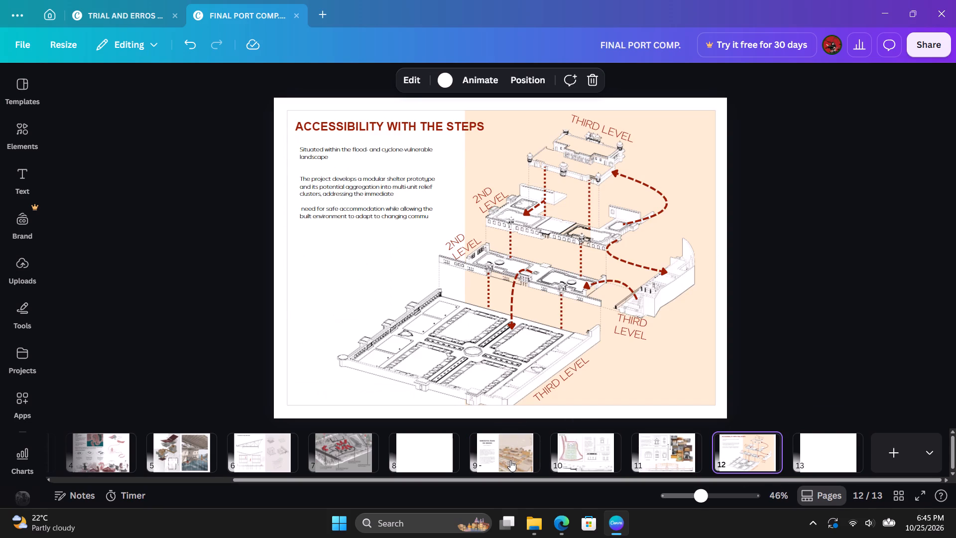
key(Left)
key(Left)
key(Left)
key(Right)
key(Right)
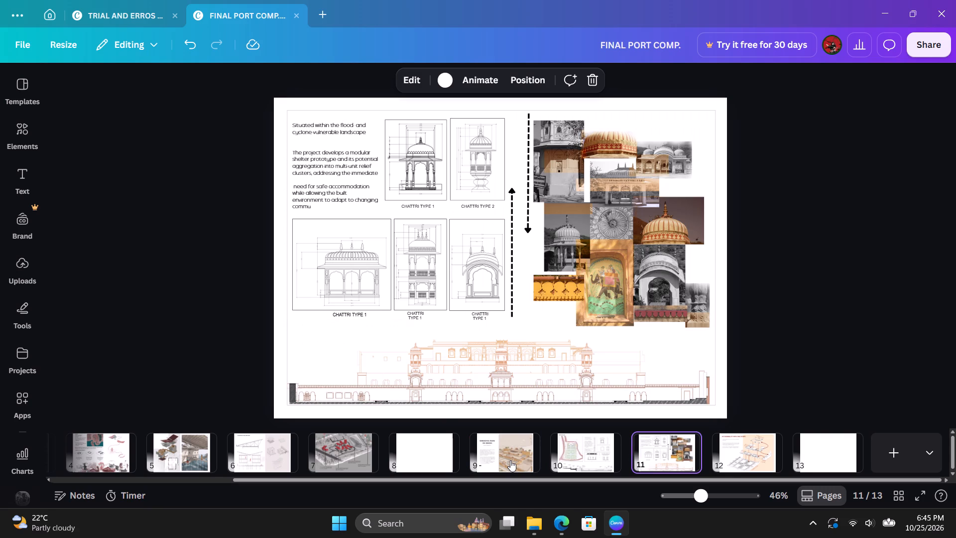
key(Right)
key(Left)
key(Left)
key(Left)
key(Right)
key(Right)
key(Right)
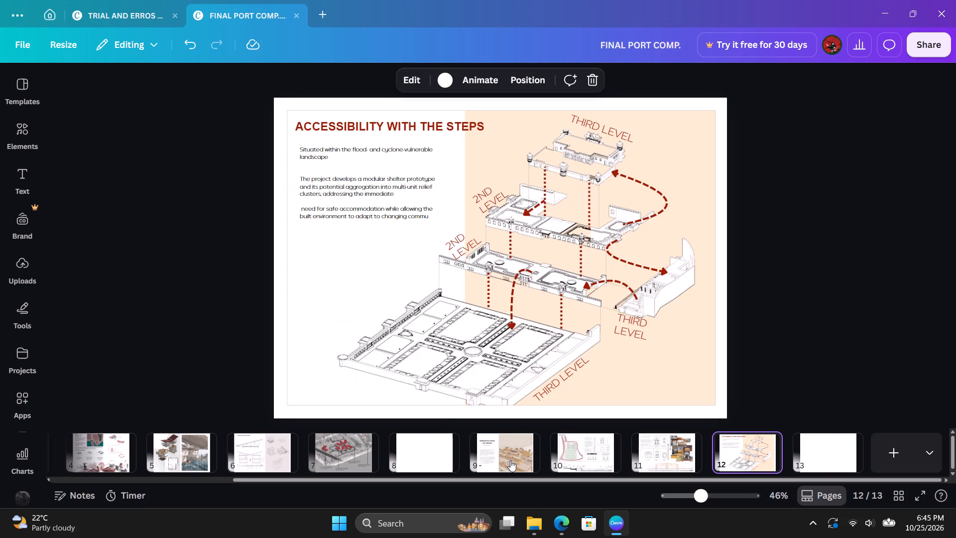
key(Right)
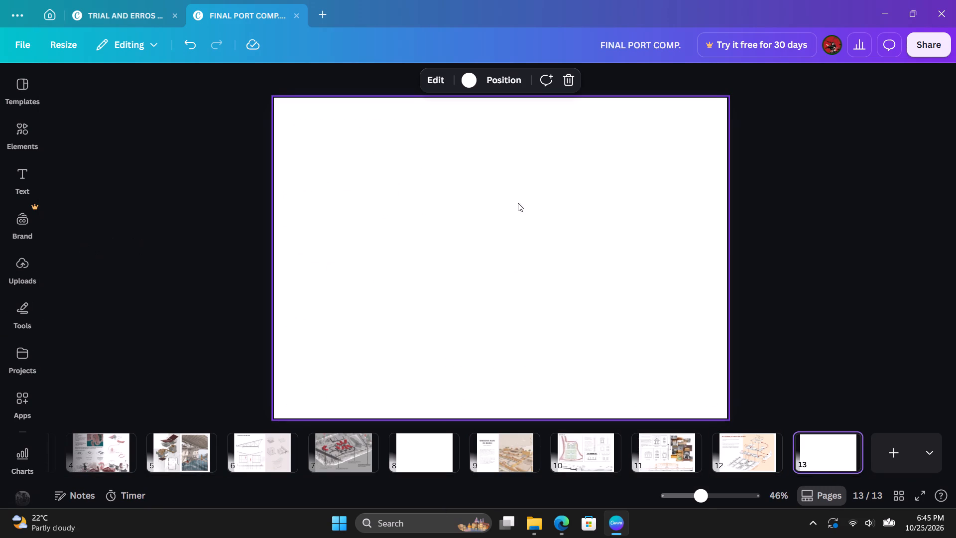
Unlock the thin border frame around the accessibility layout on page 12.
click(736, 434)
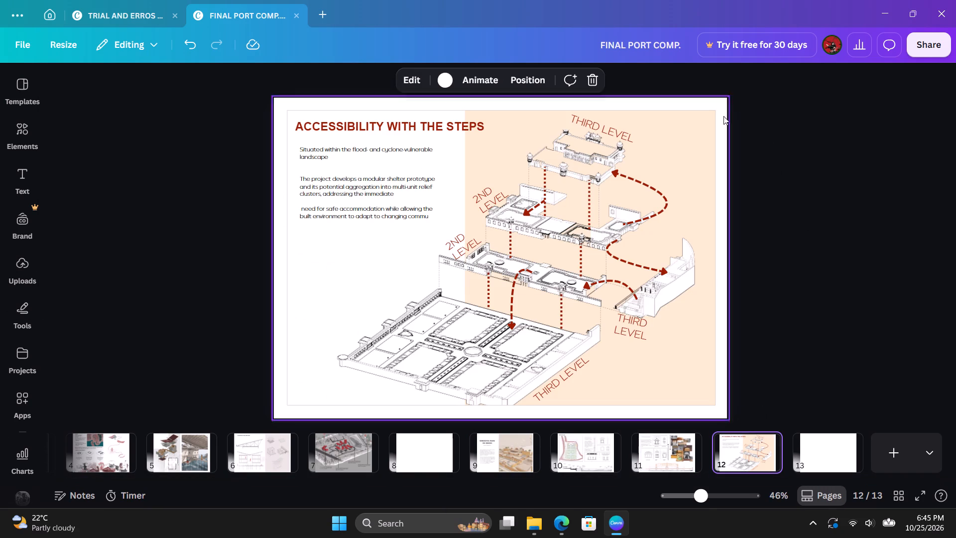
click(716, 133)
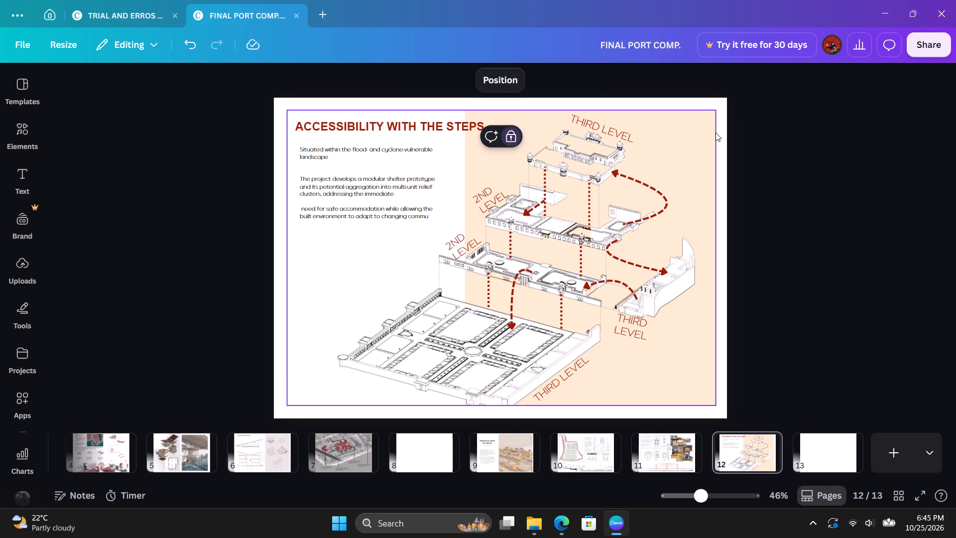
click(503, 130)
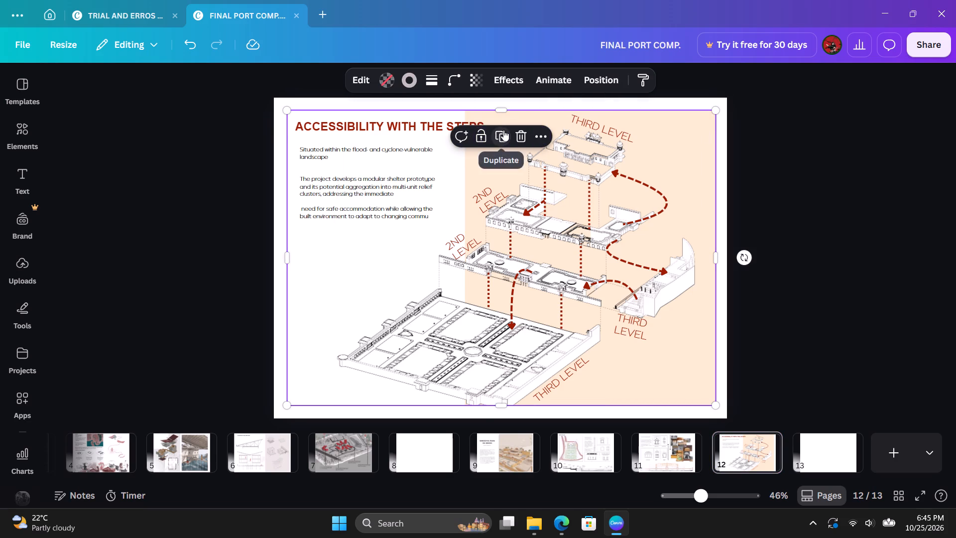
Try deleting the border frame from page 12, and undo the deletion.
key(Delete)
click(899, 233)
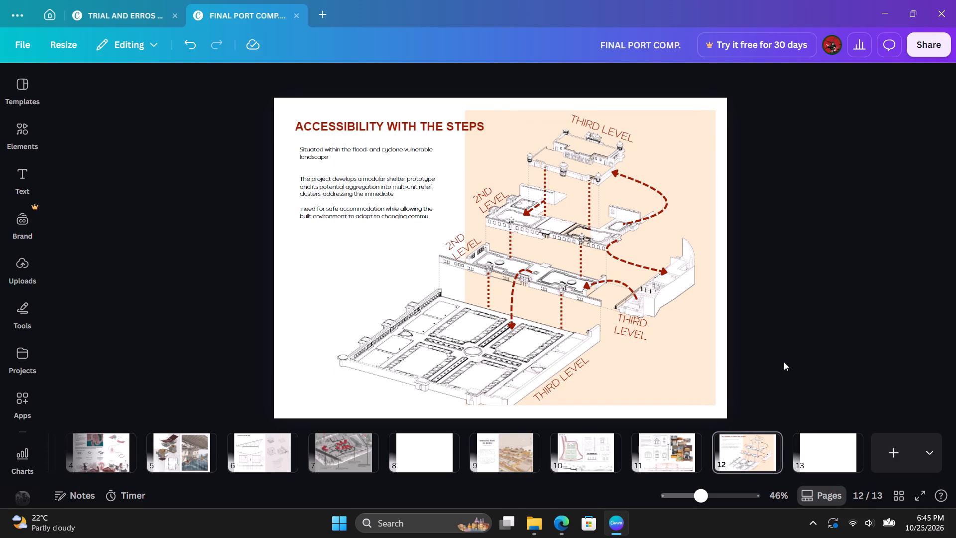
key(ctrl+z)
Copy the border frame from page 12 onto blank page 13 and lock the copy in place.
click(713, 374)
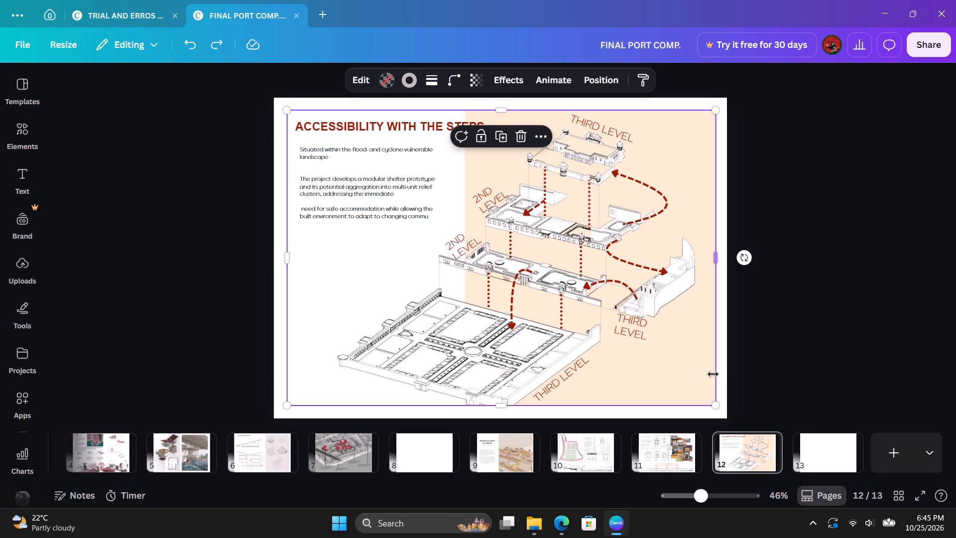
ctrl+click(713, 374)
key(ctrl+c)
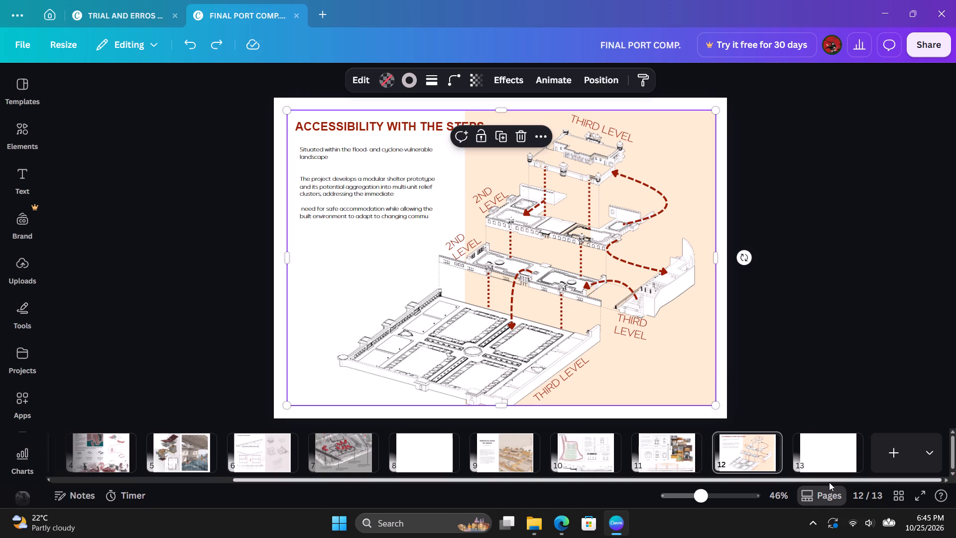
click(825, 447)
key(ctrl+v)
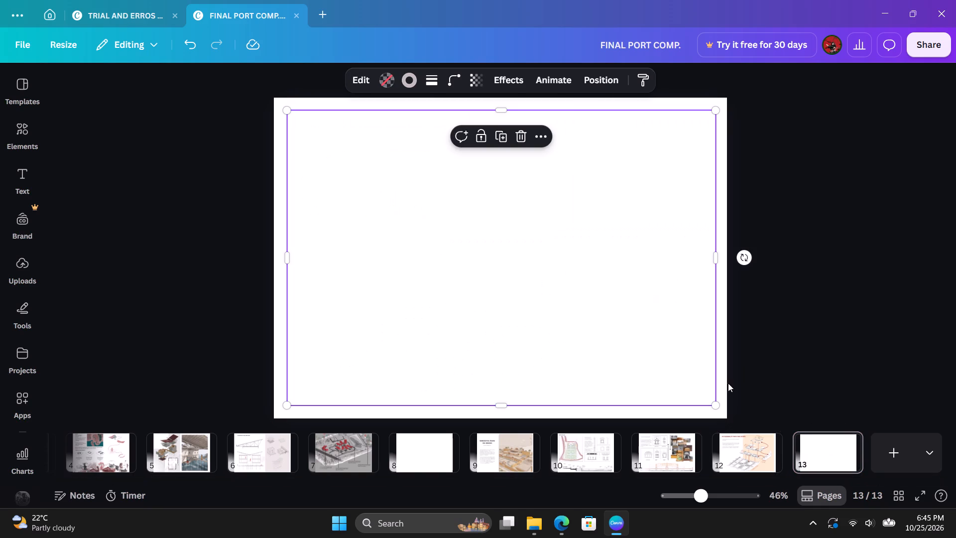
click(483, 135)
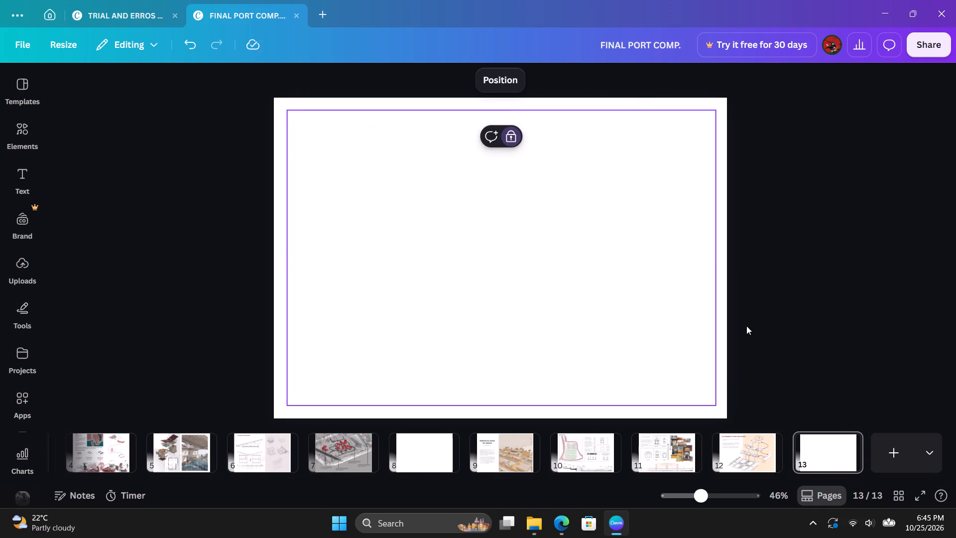
Delete the original border frame from page 12.
click(770, 459)
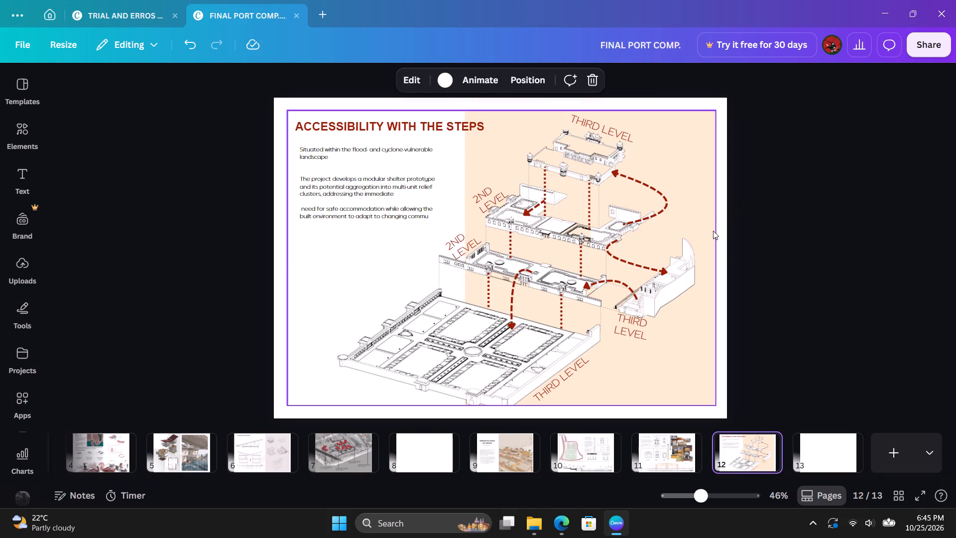
click(713, 231)
key(Delete)
click(869, 306)
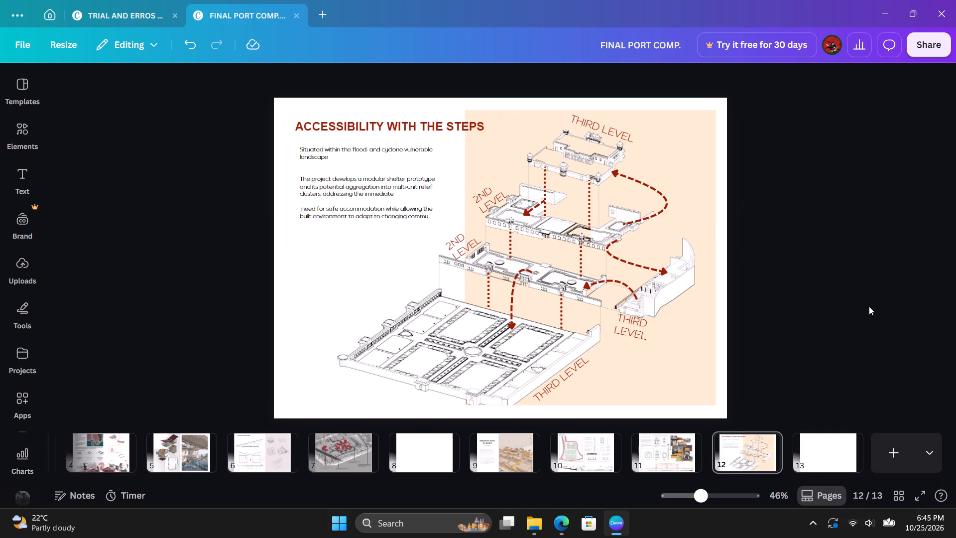
Narrow the ACCESSIBILITY WITH THE STEPS heading's text box on page 12 and nudge it rightwards, inside the page margin.
click(415, 126)
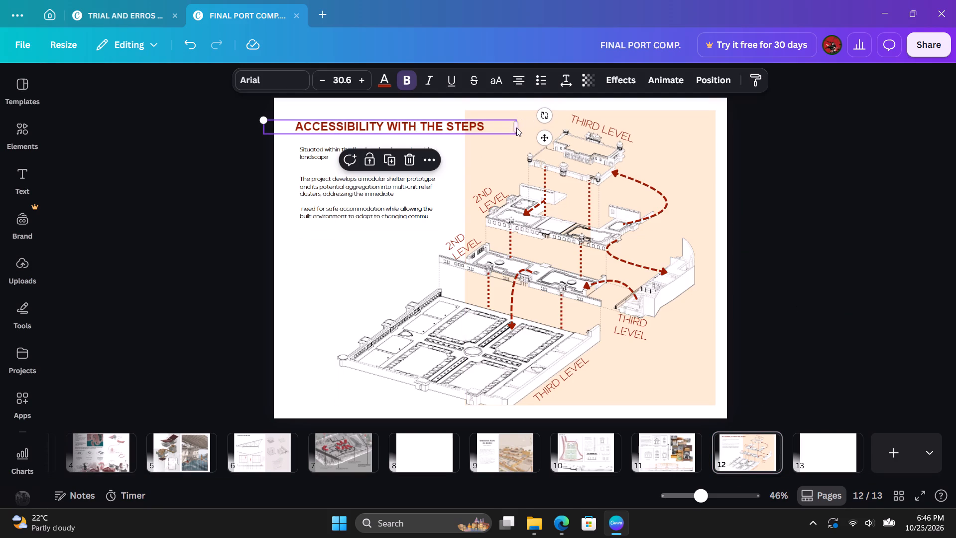
drag(516, 128, 480, 127)
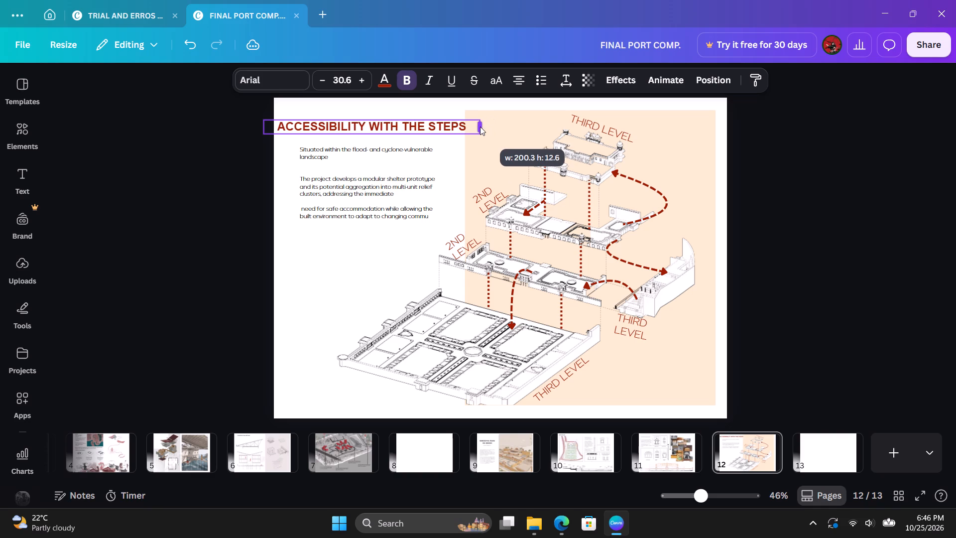
drag(480, 127, 475, 124)
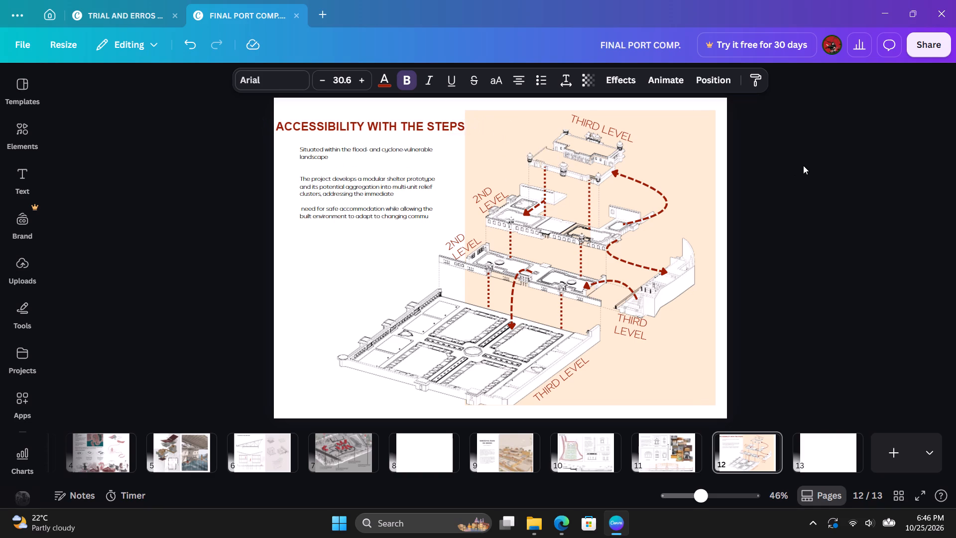
key(Right)
key(Right)
key(Right)
key(Right)
key(Right)
key(Right)
key(Right)
key(Right)
key(Right)
key(Right)
key(Right)
key(Right)
key(Right)
key(Right)
key(Right)
key(Right)
key(Right)
key(Right)
key(Right)
key(Right)
key(Right)
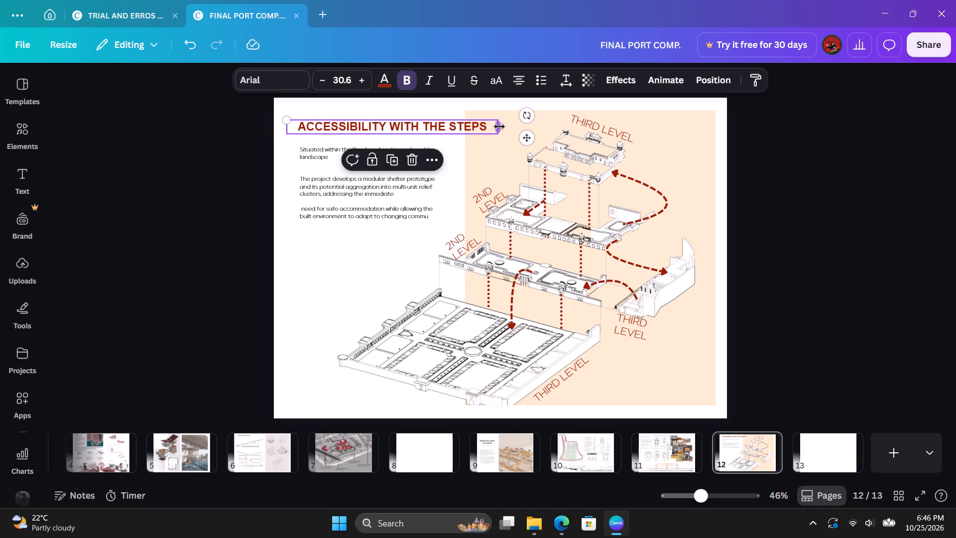
Trim the heading's text box to about 190 wide, keeping the heading on one line.
drag(499, 128, 468, 127)
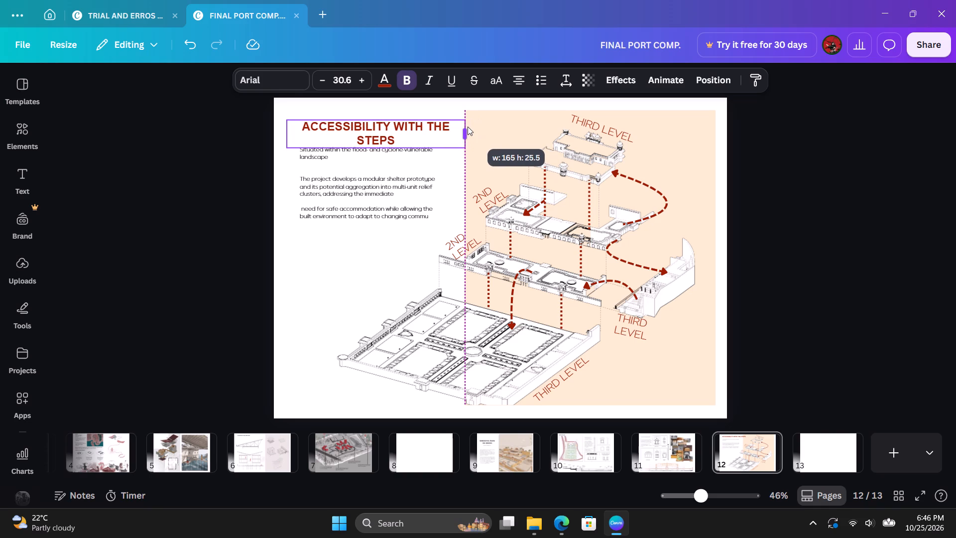
drag(468, 127, 493, 125)
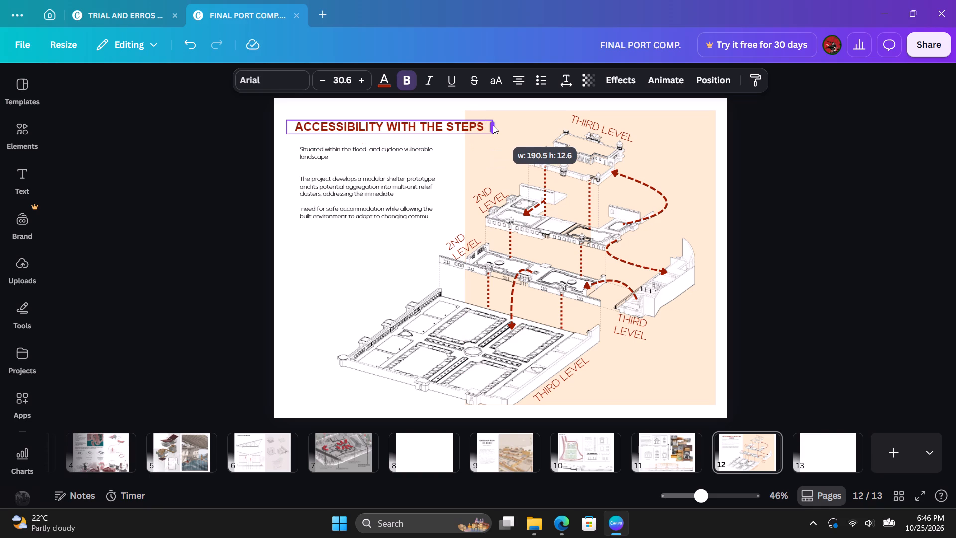
drag(493, 125, 492, 125)
click(881, 239)
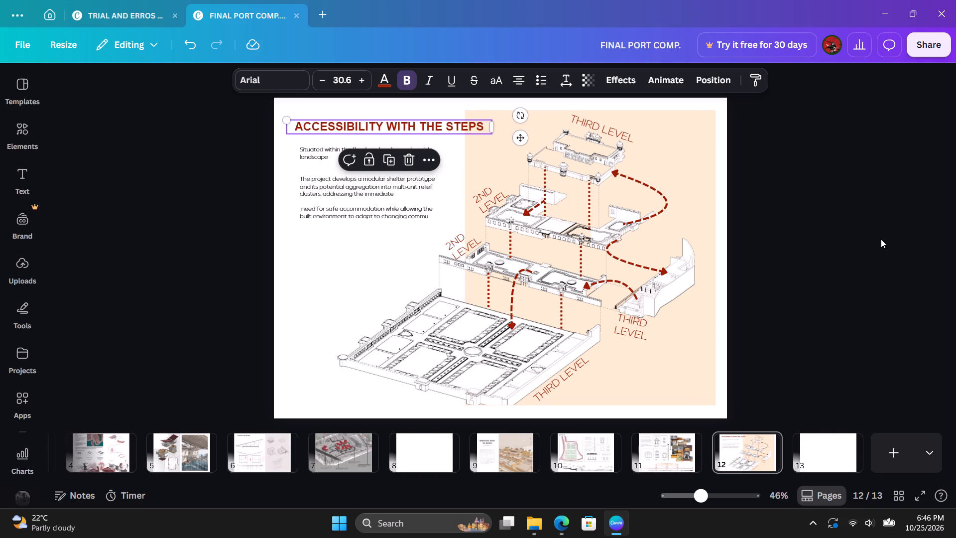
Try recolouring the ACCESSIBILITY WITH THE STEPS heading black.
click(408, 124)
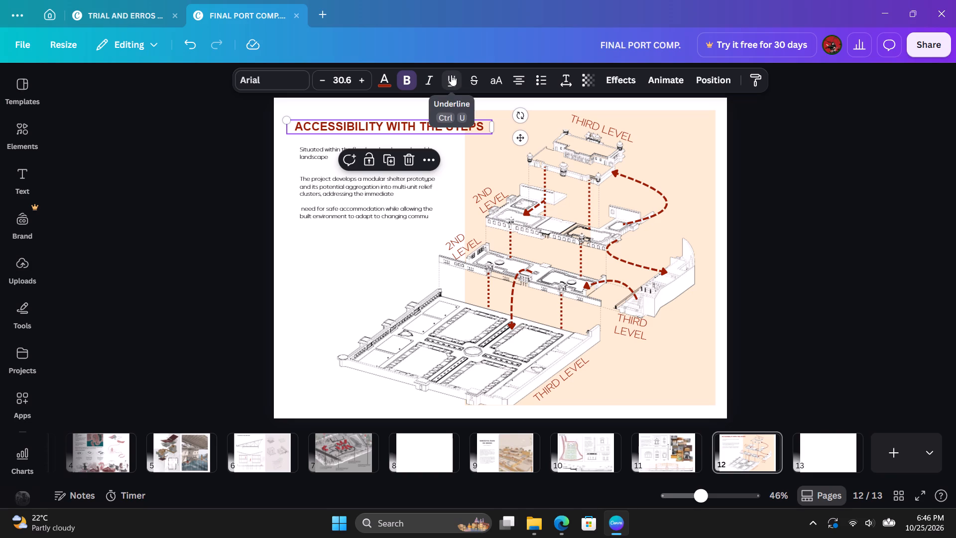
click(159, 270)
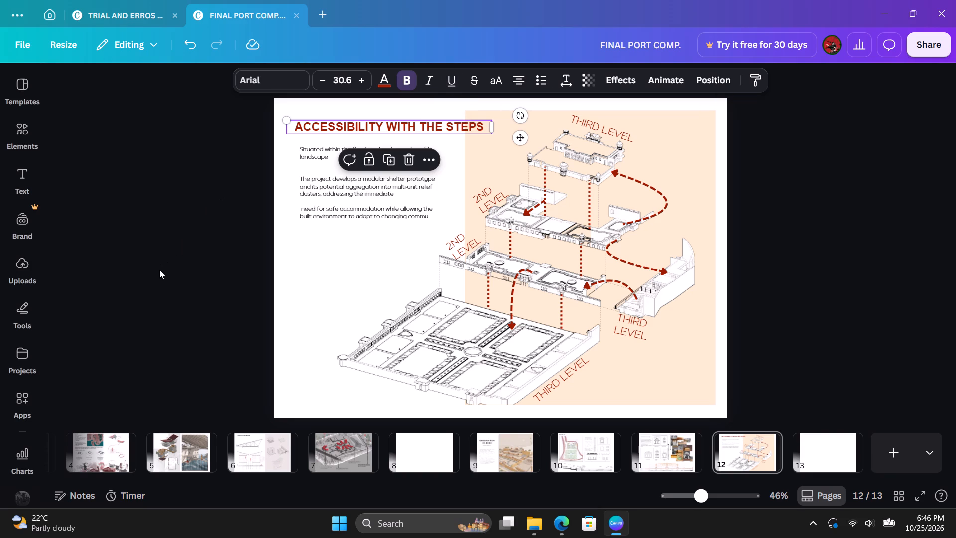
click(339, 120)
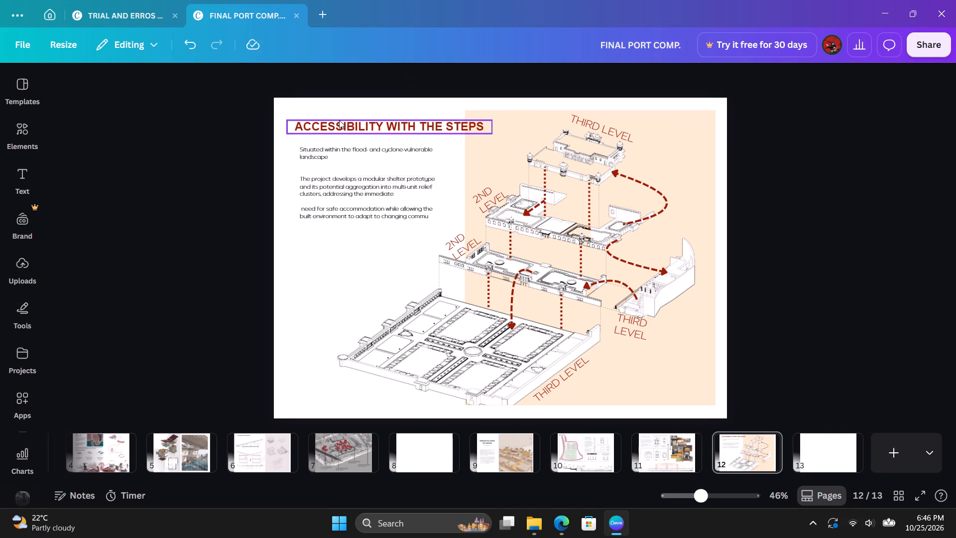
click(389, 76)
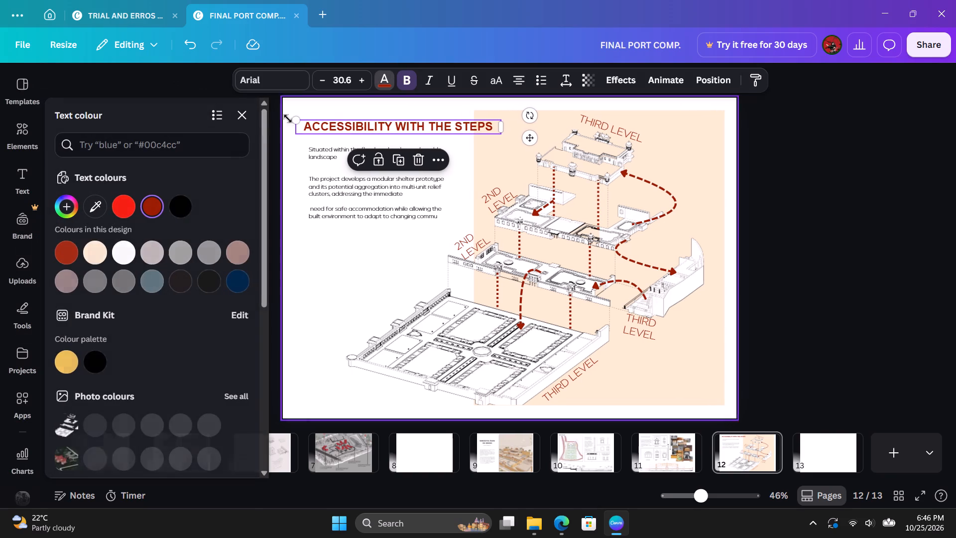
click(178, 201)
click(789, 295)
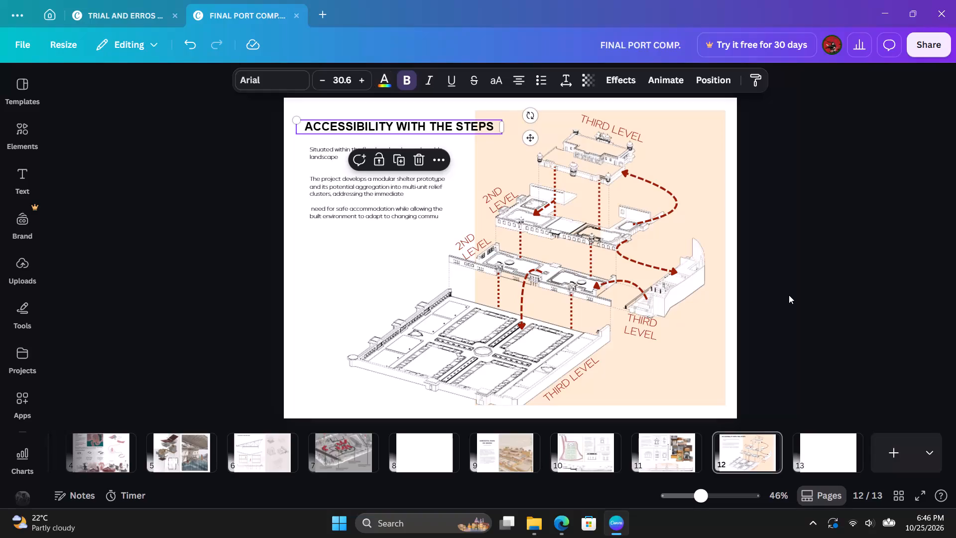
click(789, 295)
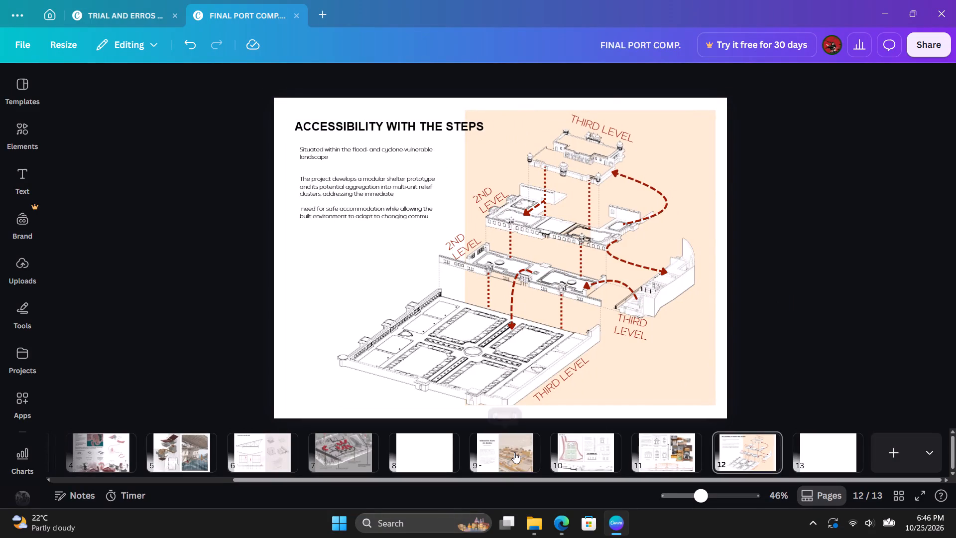
Flip back and forth through pages 9 to 13 to compare the accessibility page's black heading with the neighbouring layouts.
click(514, 452)
key(Right)
key(Right)
key(Right)
key(Right)
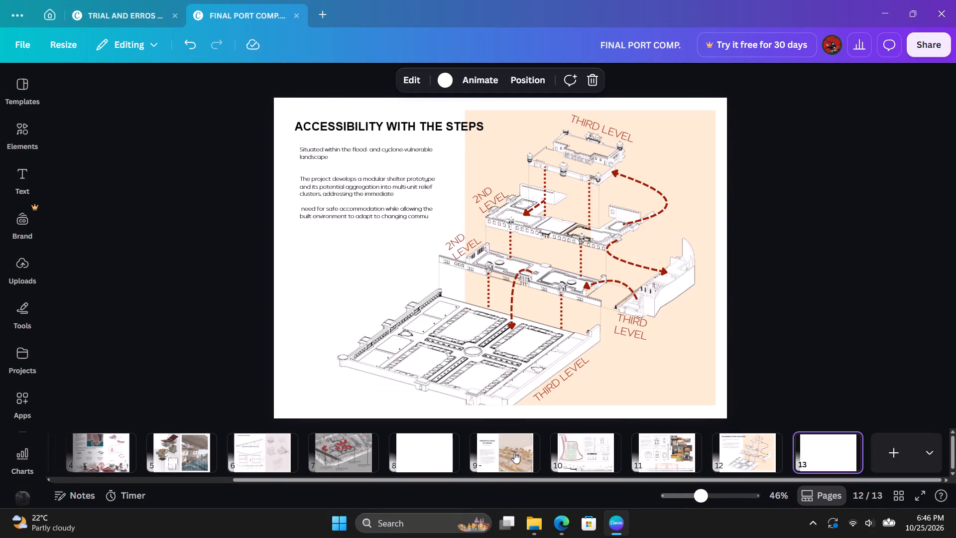
key(Left)
key(Left)
key(Left)
key(Left)
key(Right)
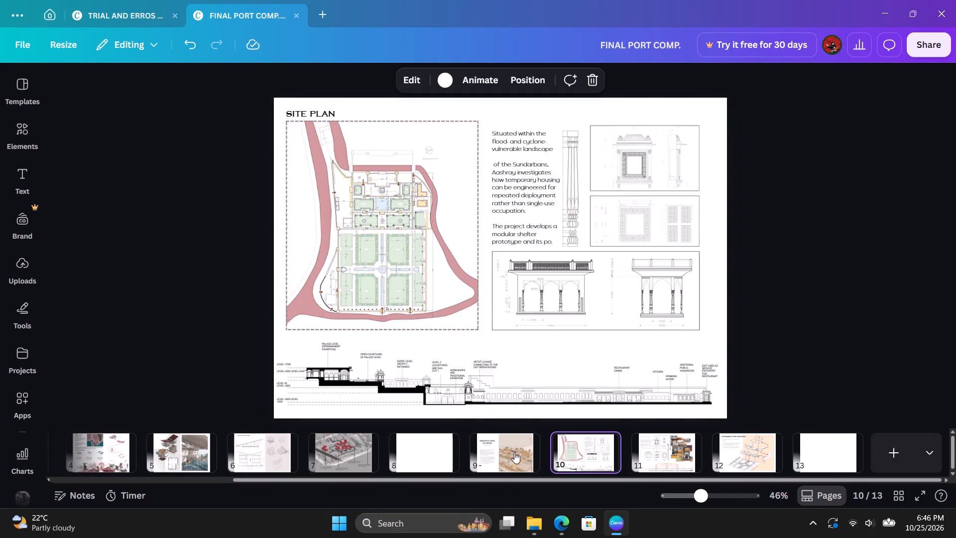
key(Right)
key(Right)
key(Left)
key(Left)
key(Left)
key(Right)
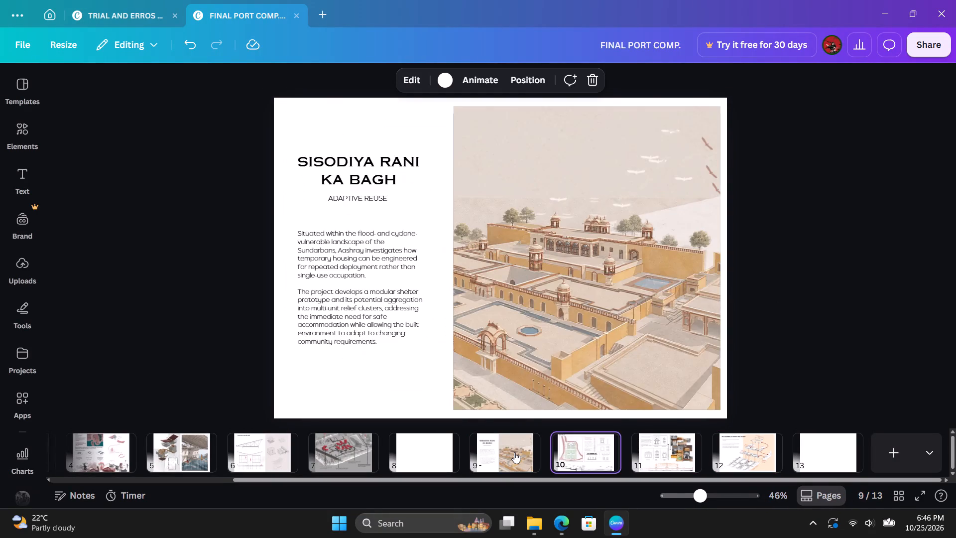
key(Right)
key(Right)
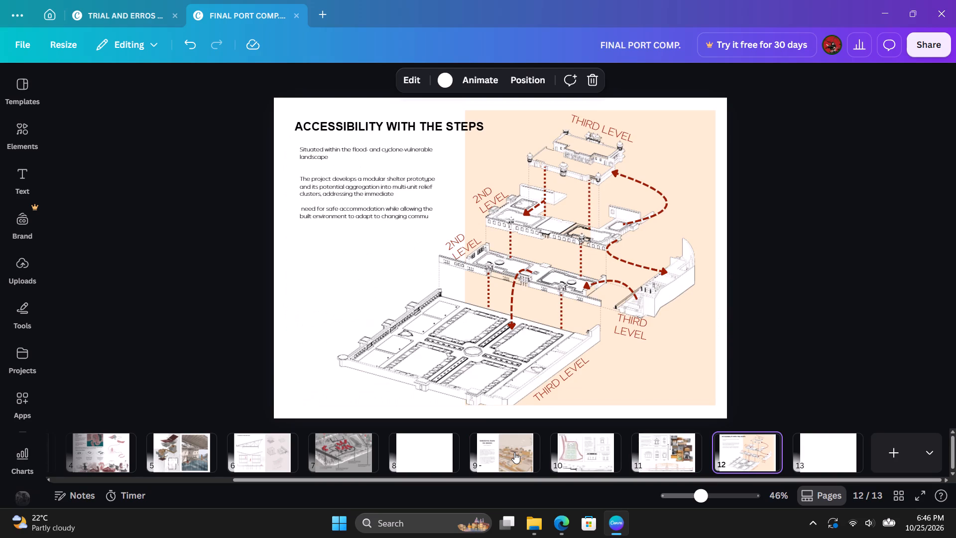
key(Left)
key(Left)
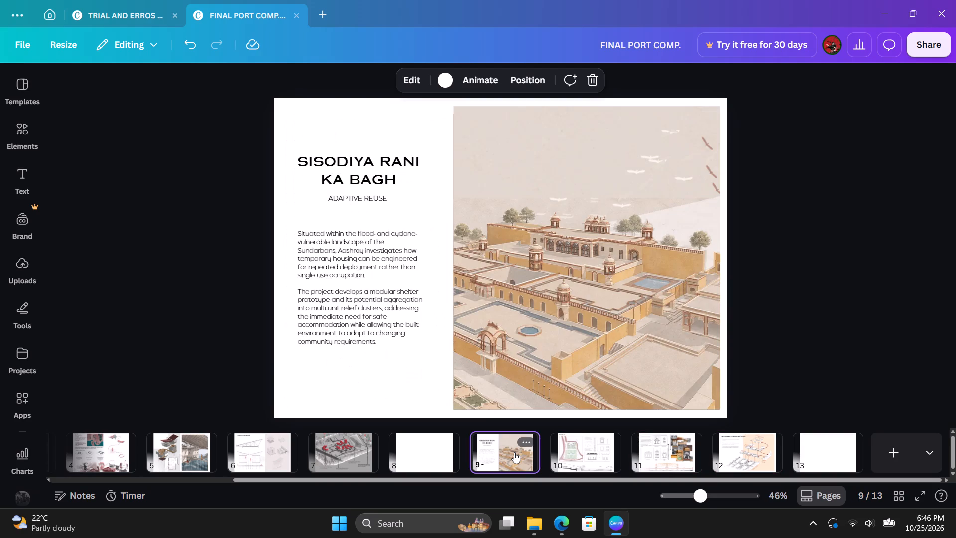
key(Right)
key(Right)
key(Right)
key(Left)
key(Left)
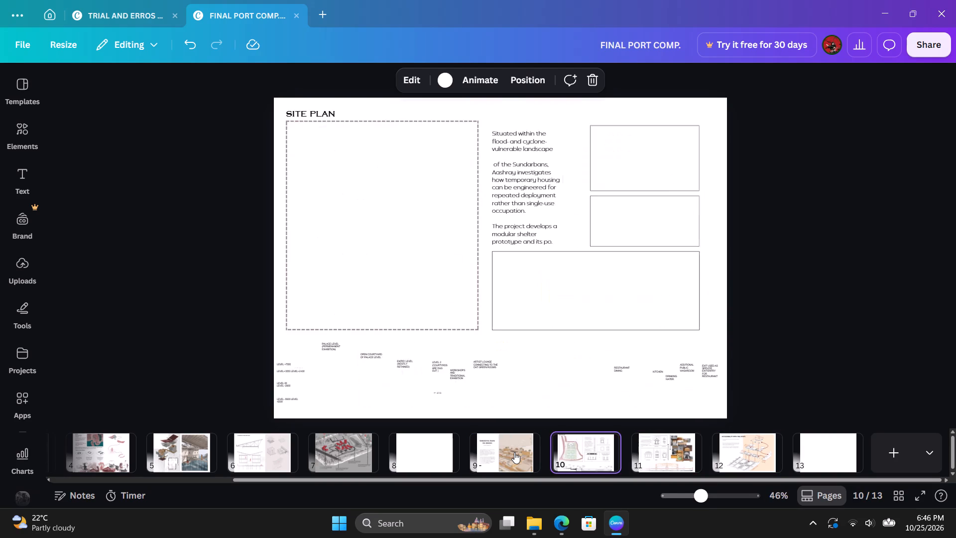
key(Left)
key(Right)
key(Right)
key(Right)
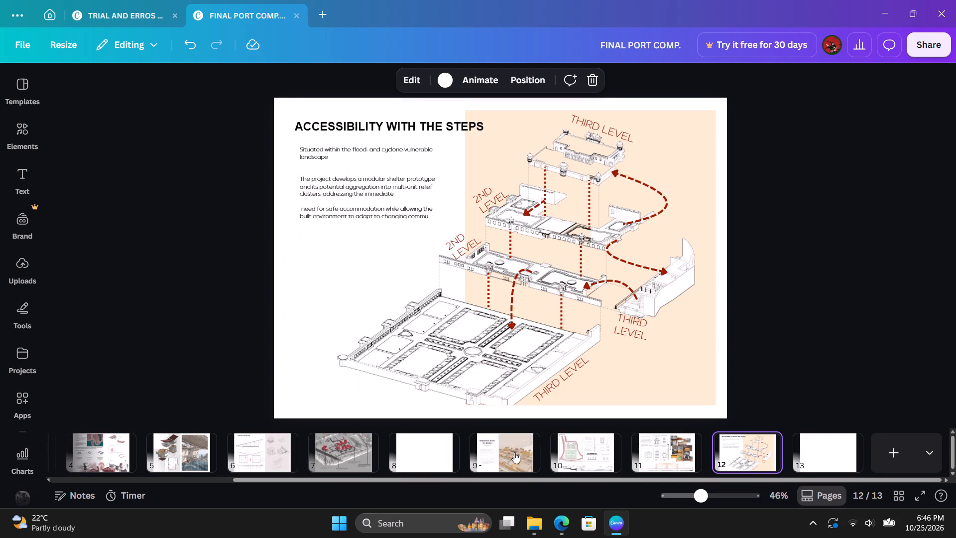
key(Left)
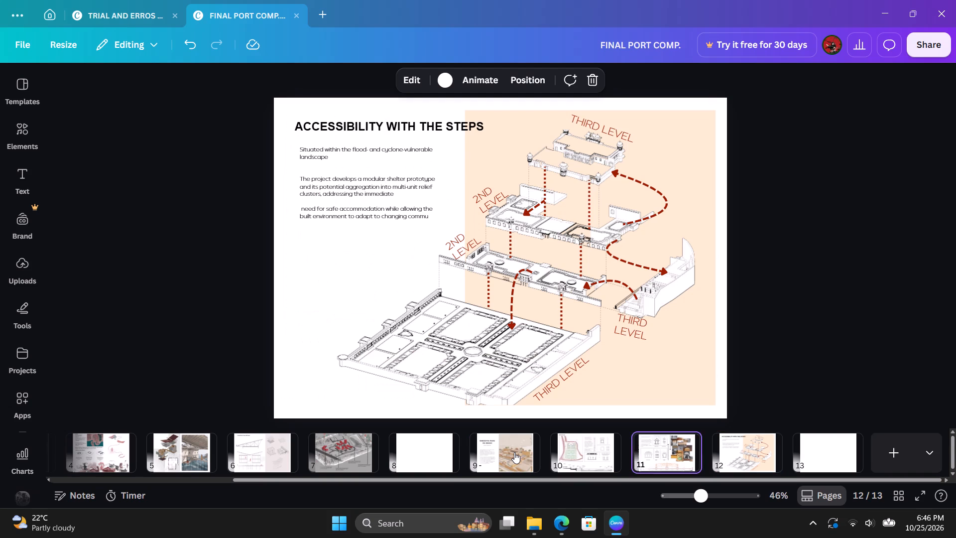
key(Left)
key(Left)
key(Right)
key(Right)
key(Right)
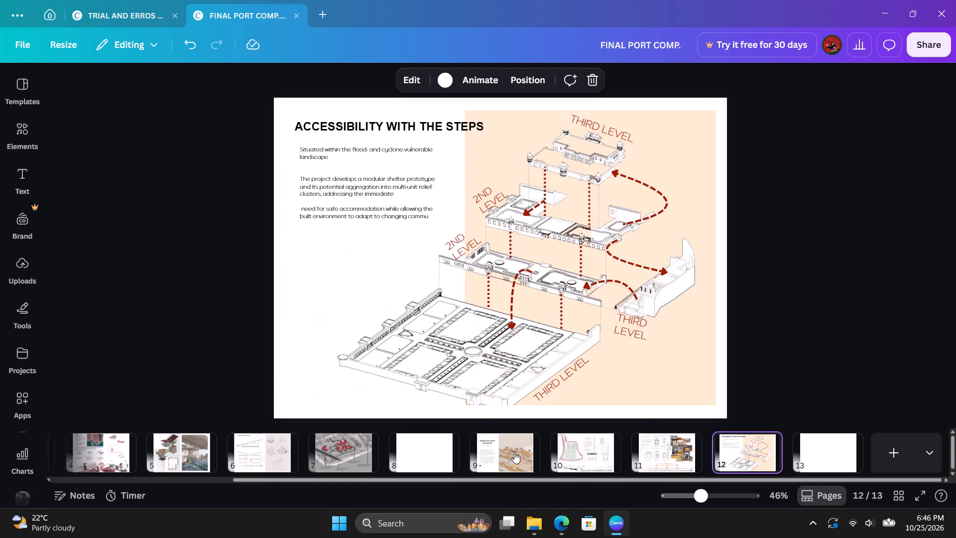
key(Right)
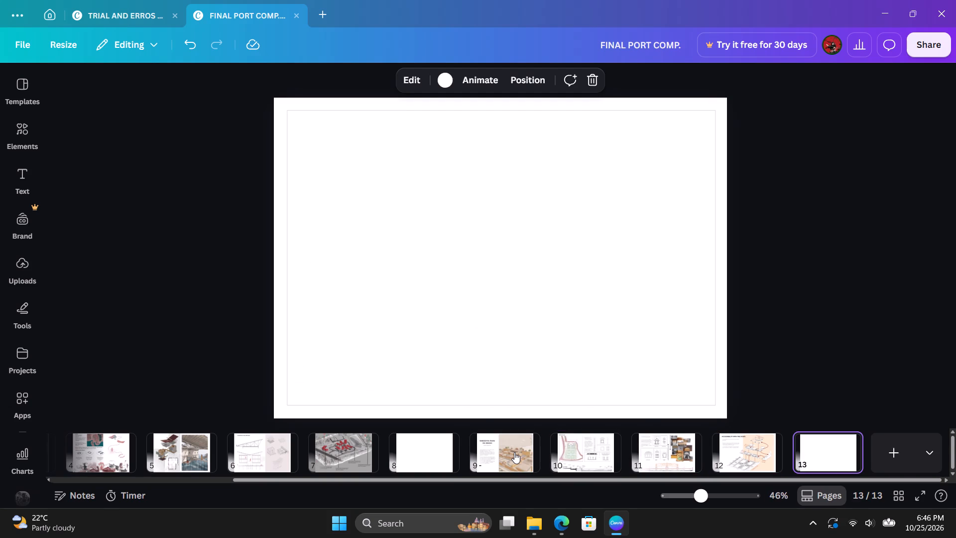
key(Right)
key(Left)
key(Left)
key(Left)
key(Left)
key(Right)
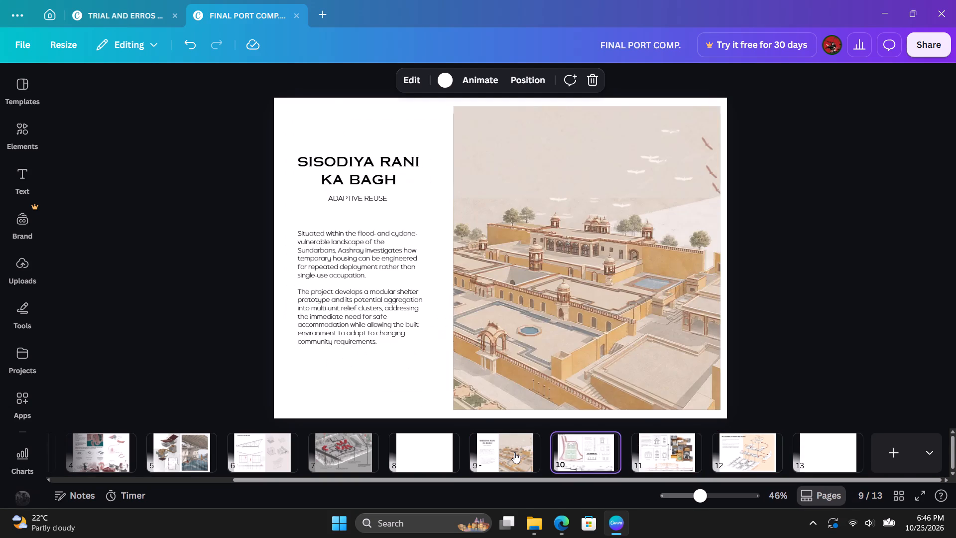
key(Right)
key(Right)
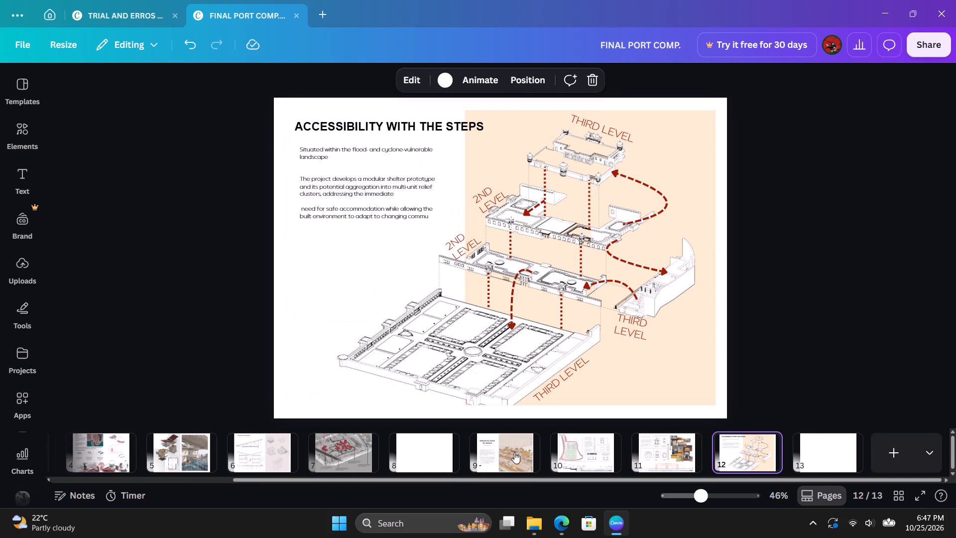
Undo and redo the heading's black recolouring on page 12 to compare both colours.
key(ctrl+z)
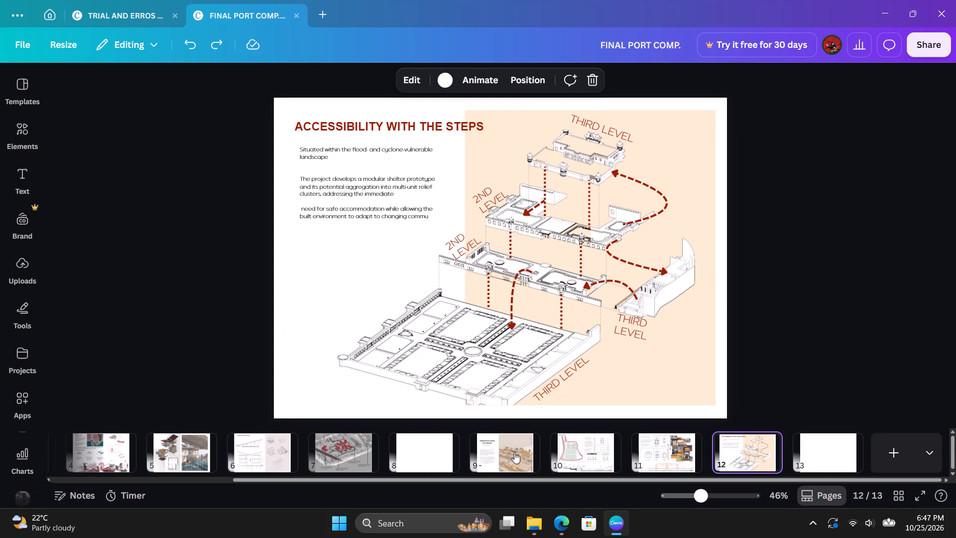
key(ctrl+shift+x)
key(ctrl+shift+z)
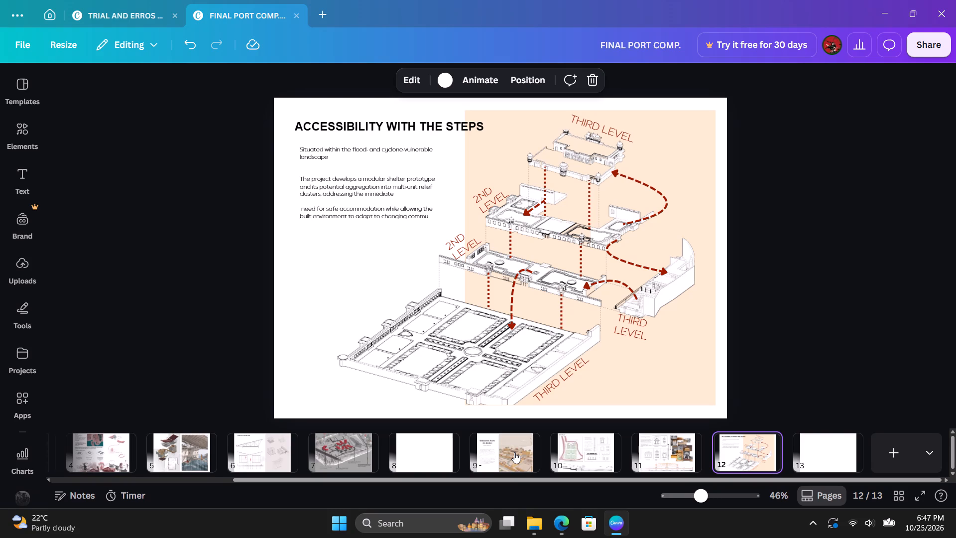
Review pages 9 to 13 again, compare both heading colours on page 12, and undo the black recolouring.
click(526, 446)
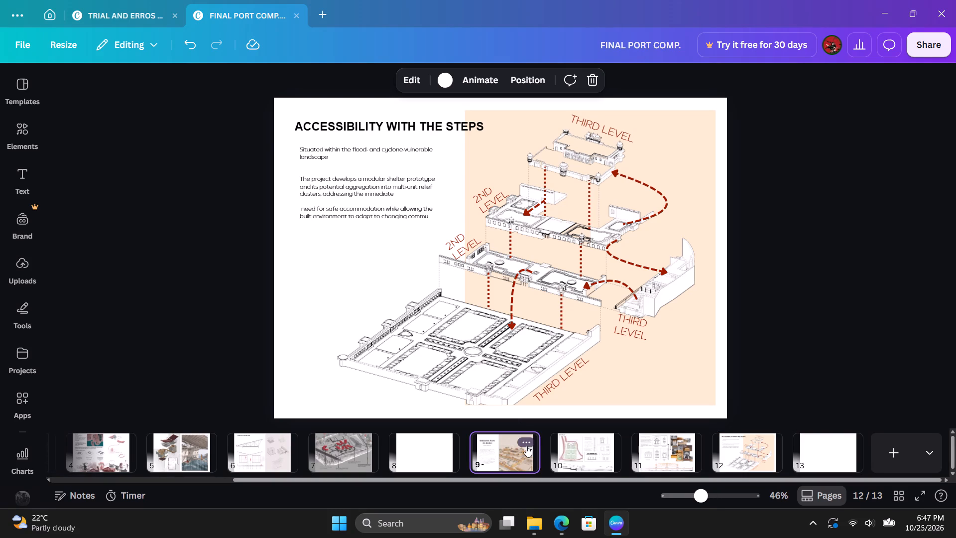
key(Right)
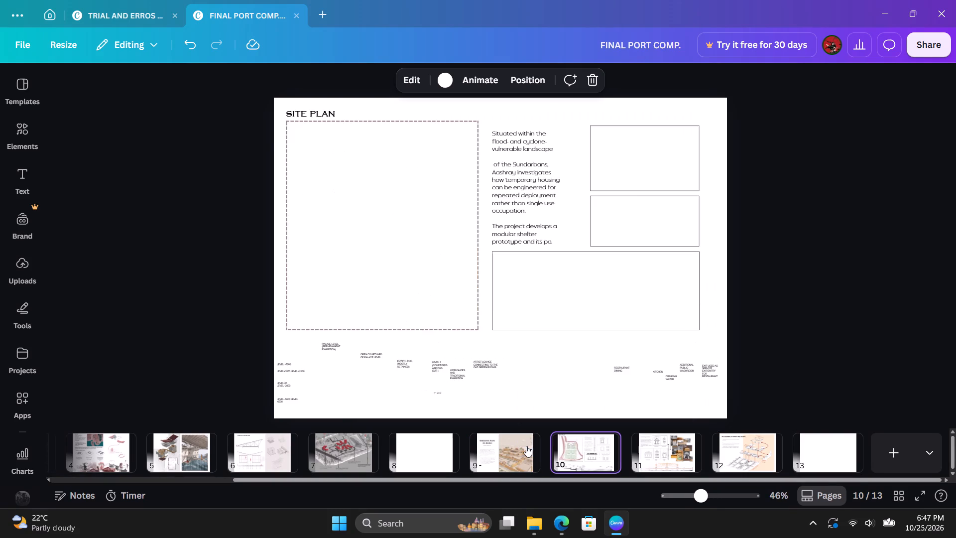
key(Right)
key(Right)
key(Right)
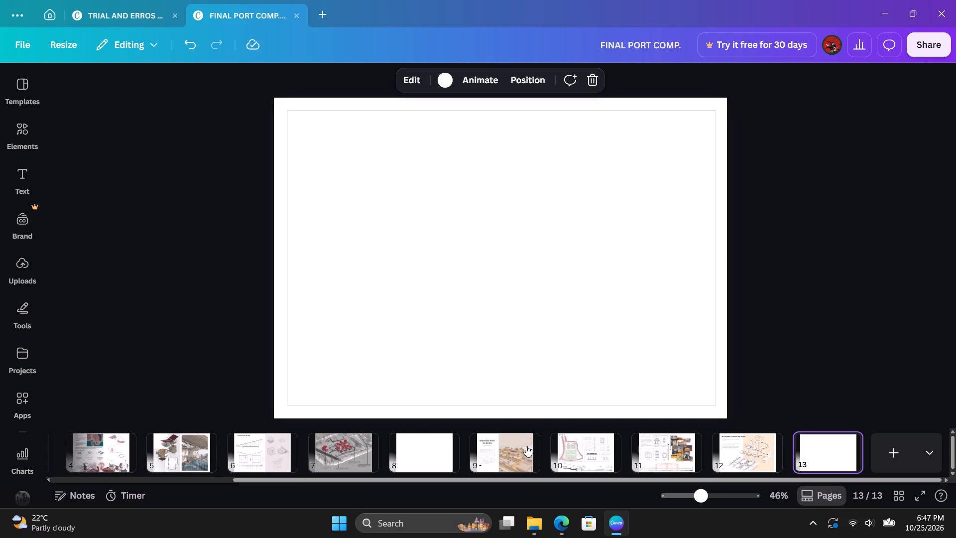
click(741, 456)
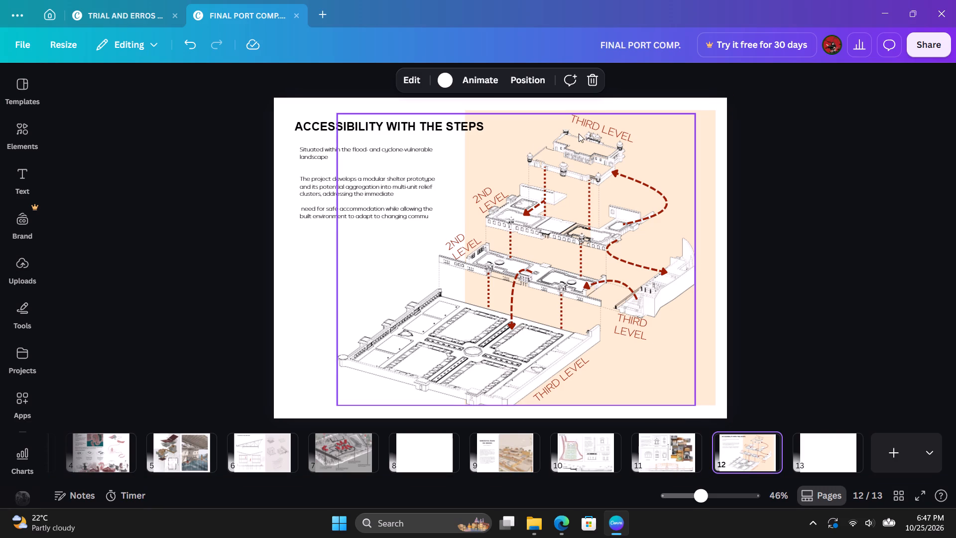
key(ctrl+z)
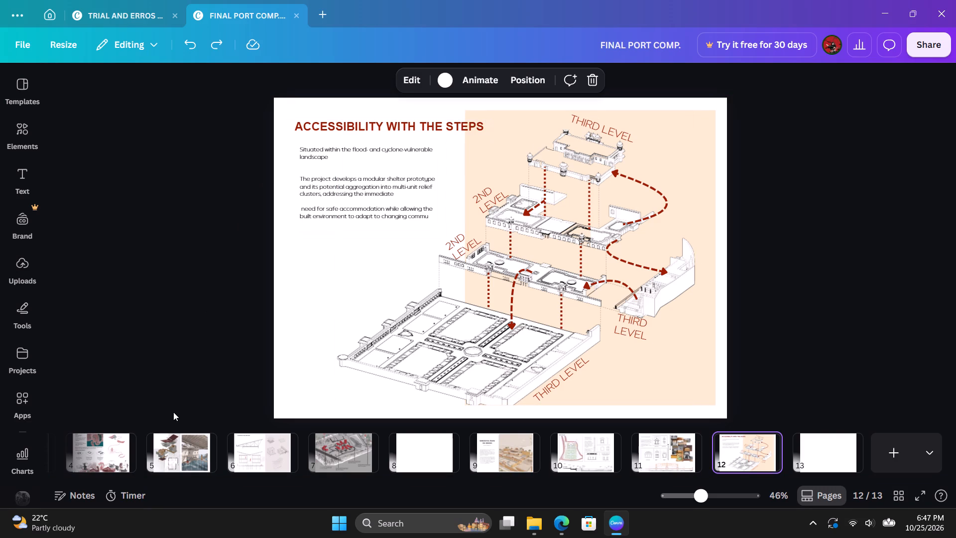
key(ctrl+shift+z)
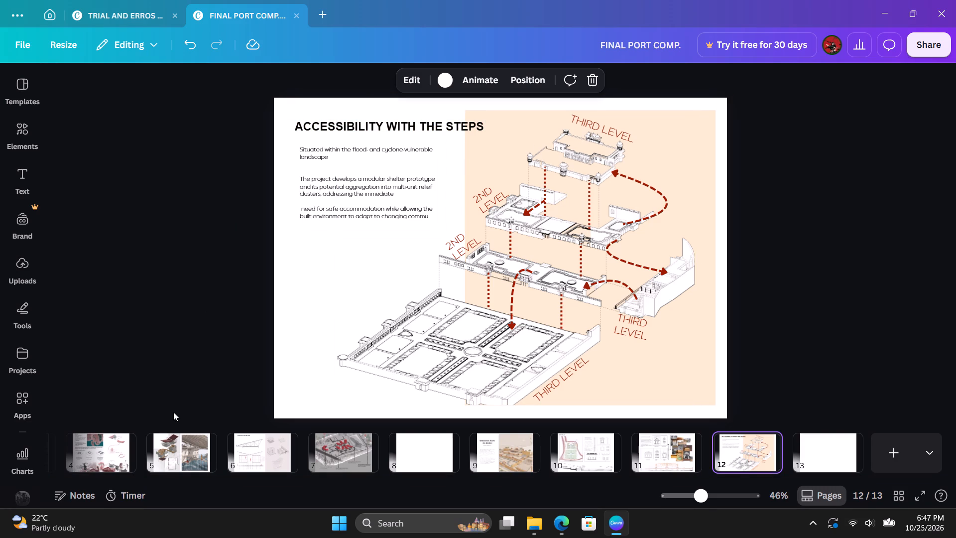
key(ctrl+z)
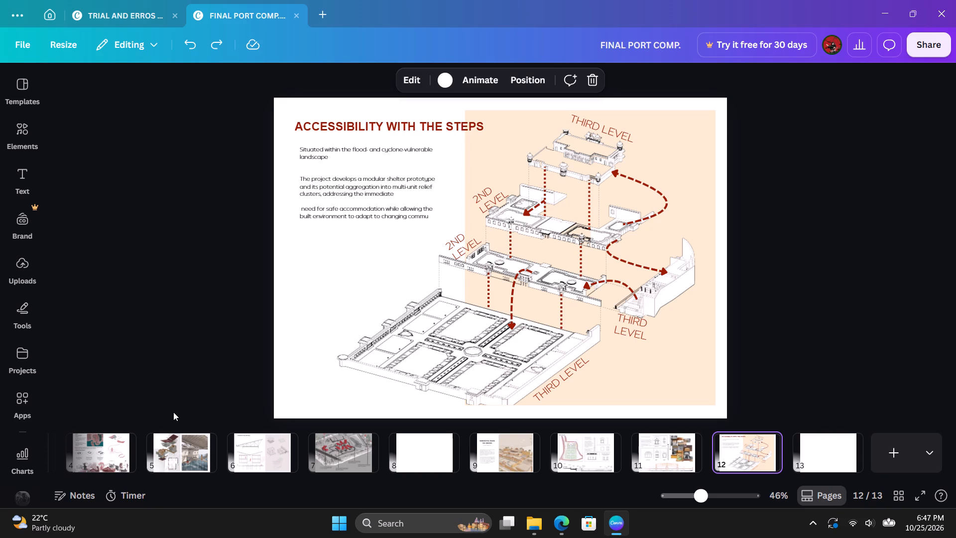
Compare the undone edits on page 12 and restore the black colour of the ACCESSIBILITY WITH THE STEPS heading.
key(ctrl+z)
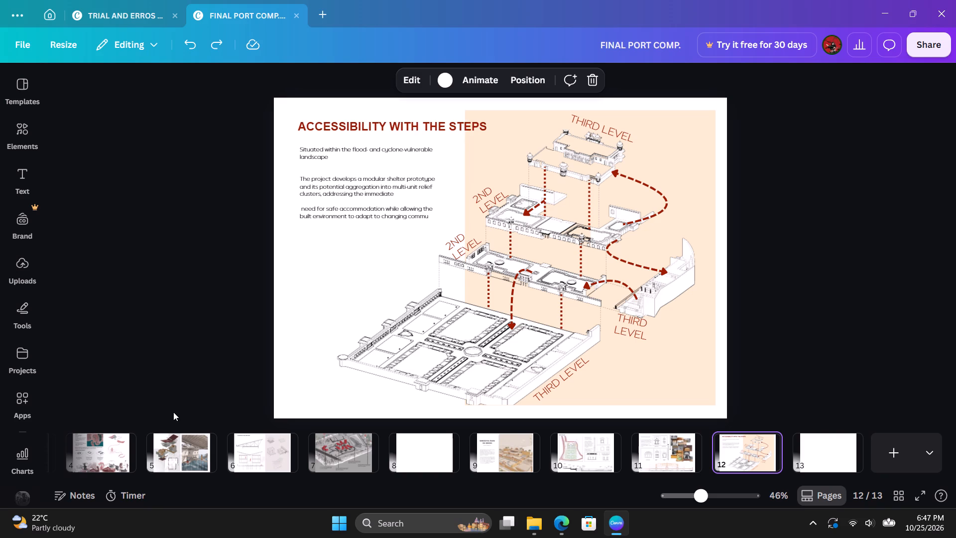
key(ctrl+shift+z)
key(ctrl+shift+z)
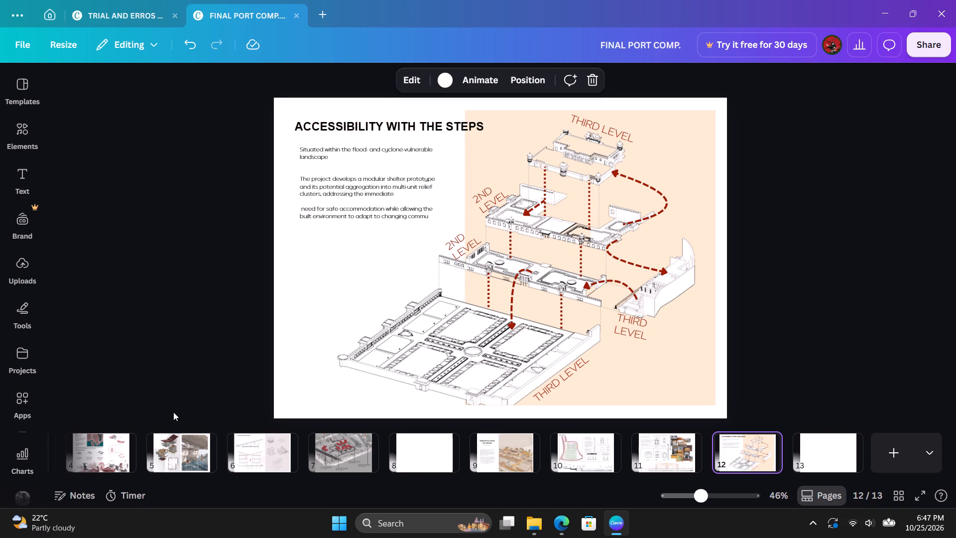
Flip back and forth through pages 9 to 12 to compare the black heading with the neighbouring layouts.
click(514, 445)
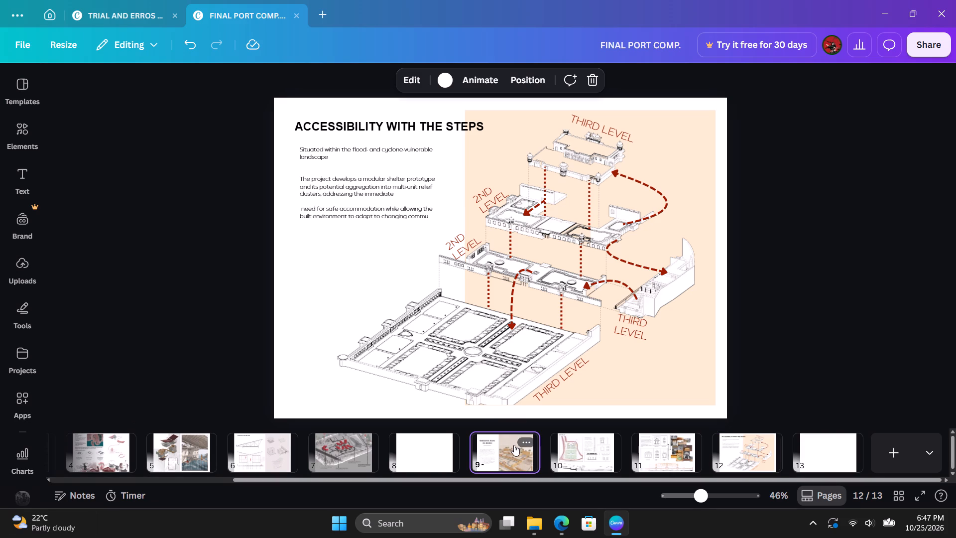
key(Right)
key(Right)
key(Right)
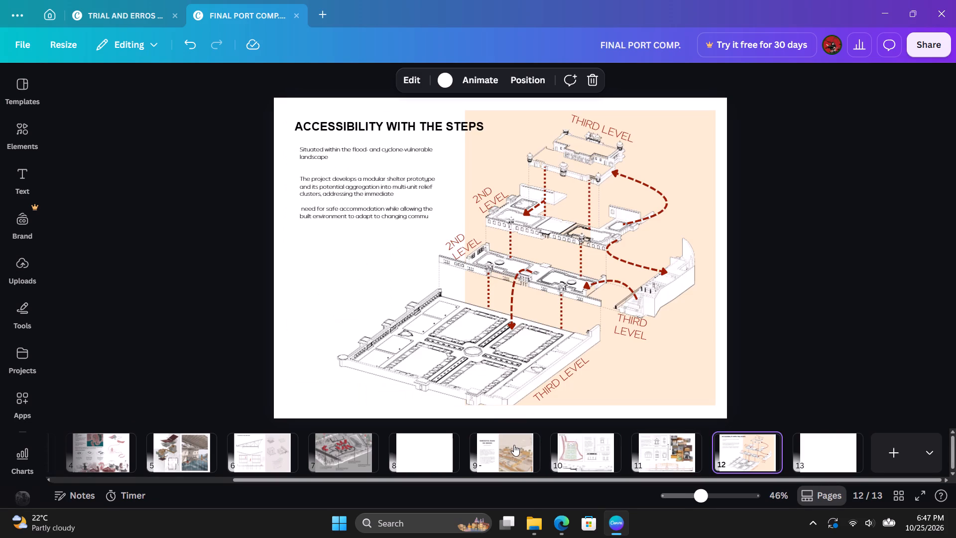
key(Left)
key(Left)
key(Left)
key(Right)
key(Right)
key(Right)
key(Left)
key(Left)
key(Left)
key(Right)
key(Right)
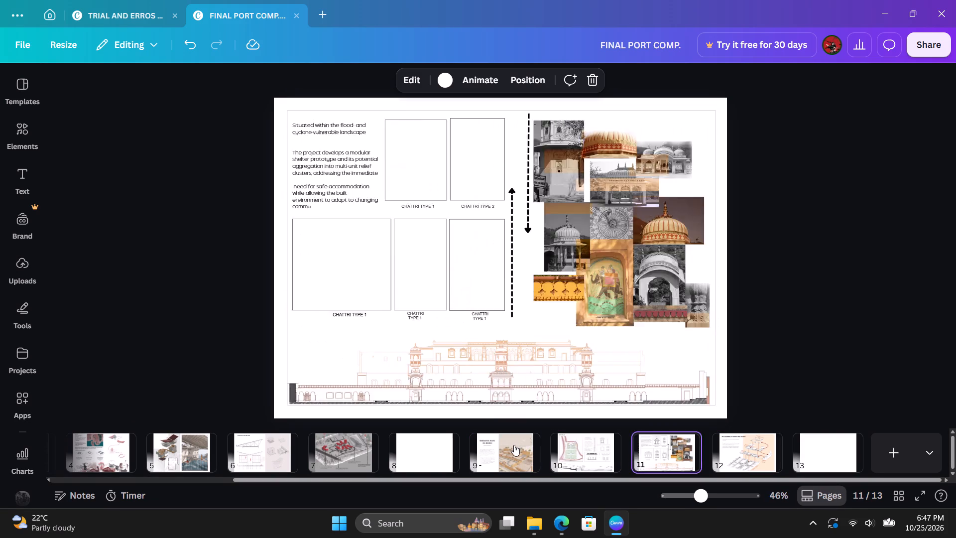
key(Right)
key(Left)
key(Left)
key(Left)
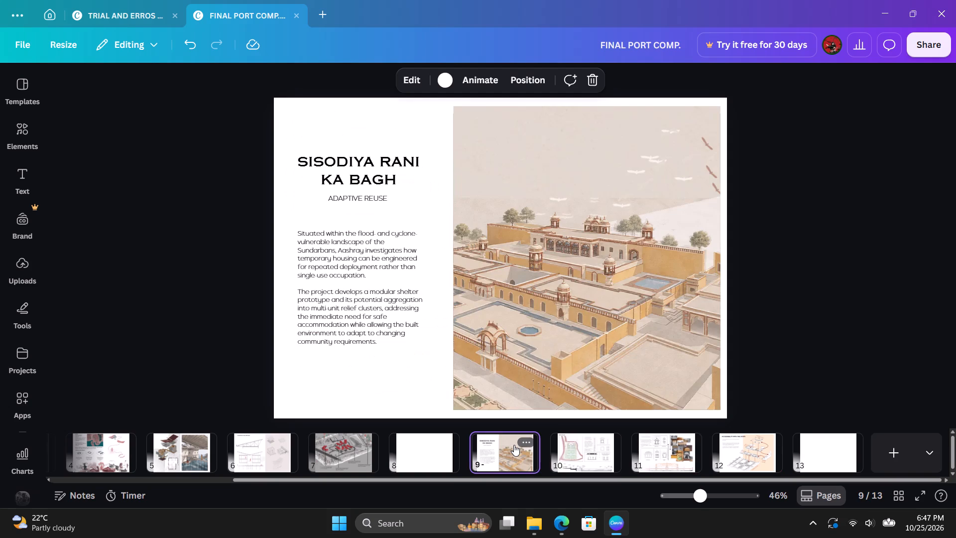
key(Right)
key(Right)
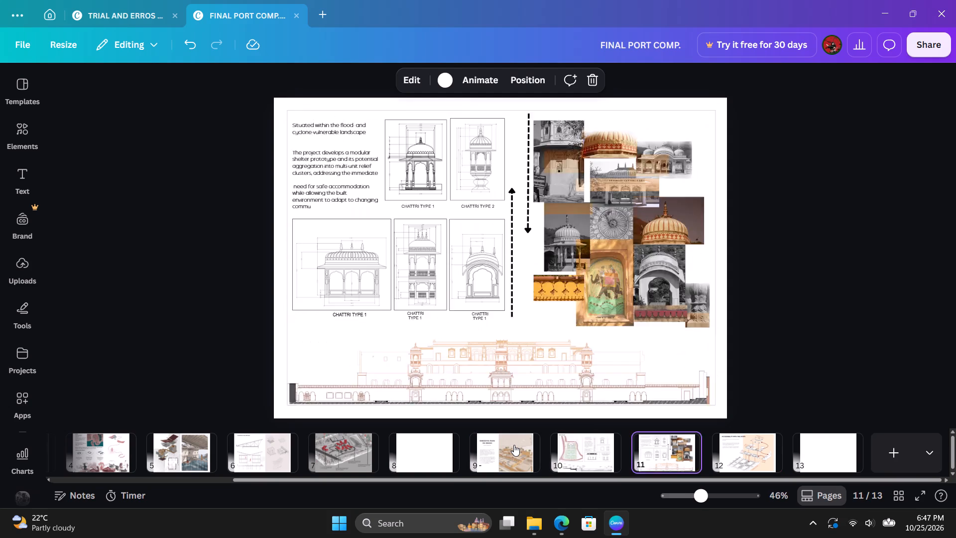
key(Right)
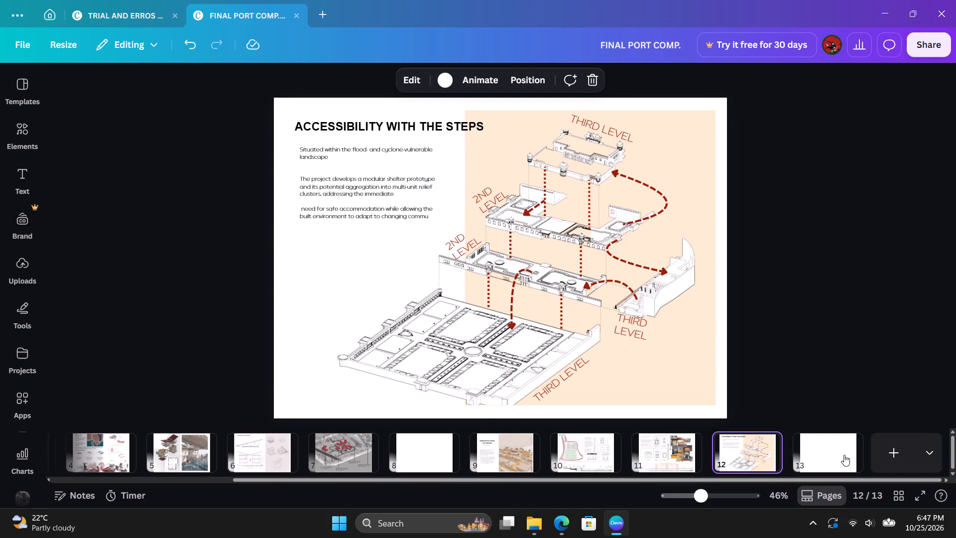
Add a rectangle shape to page 13 and place it against the frame's left edge, centred vertically.
click(844, 455)
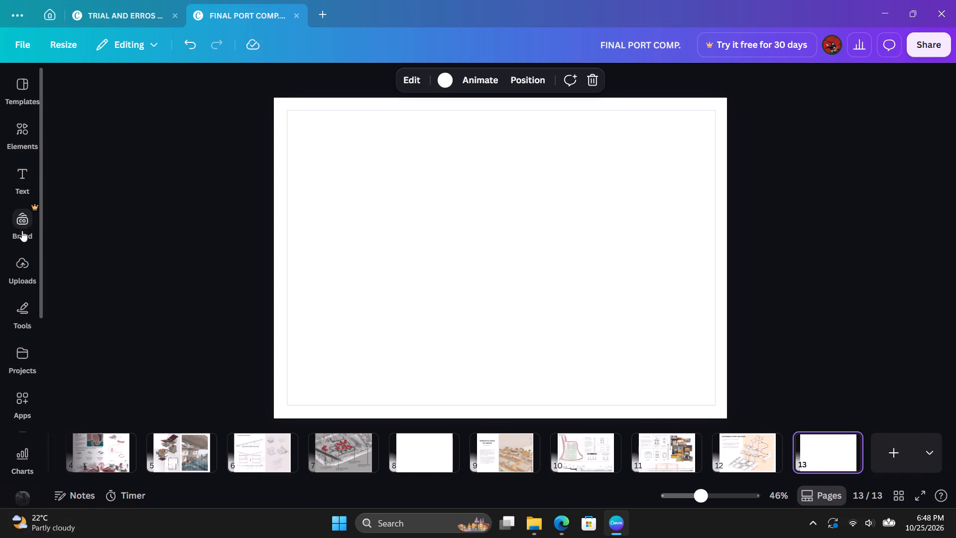
click(17, 115)
click(155, 93)
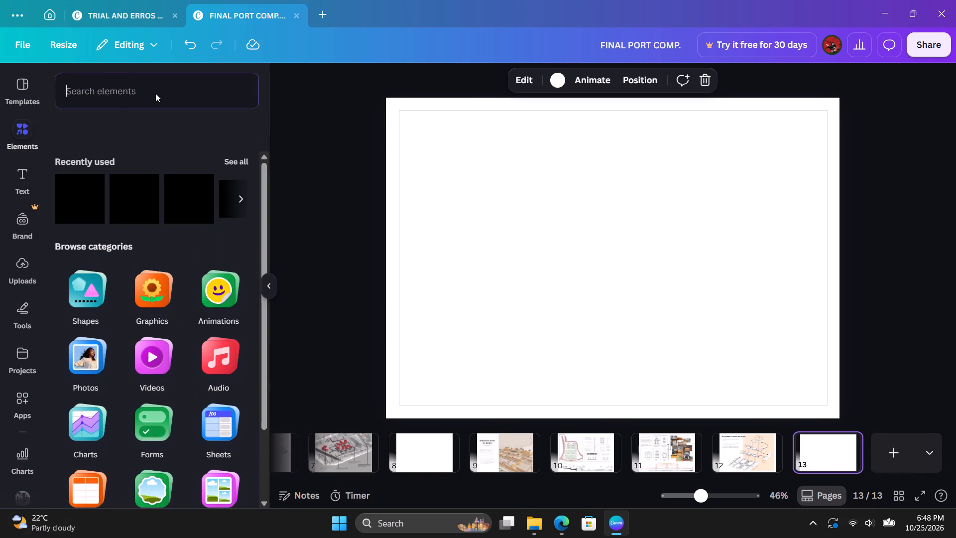
text(rec)
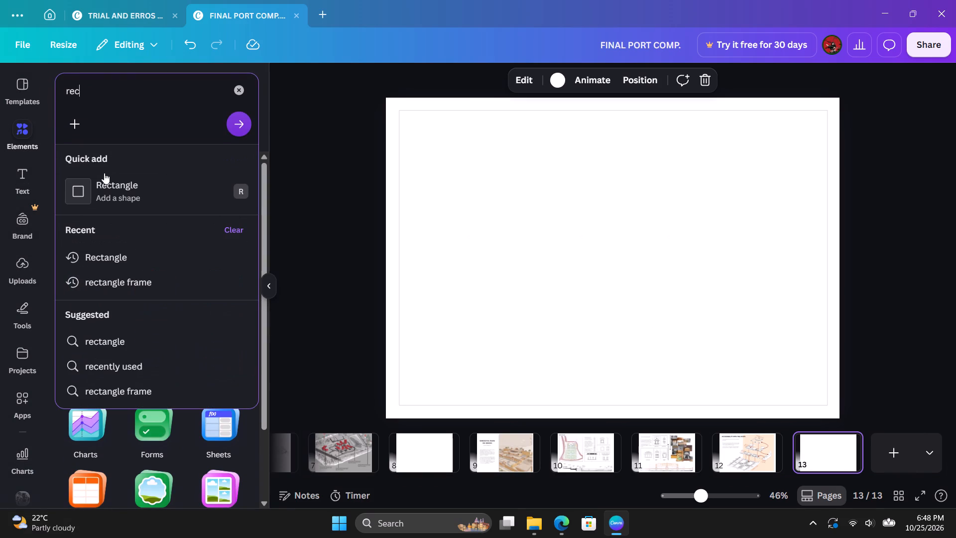
click(105, 202)
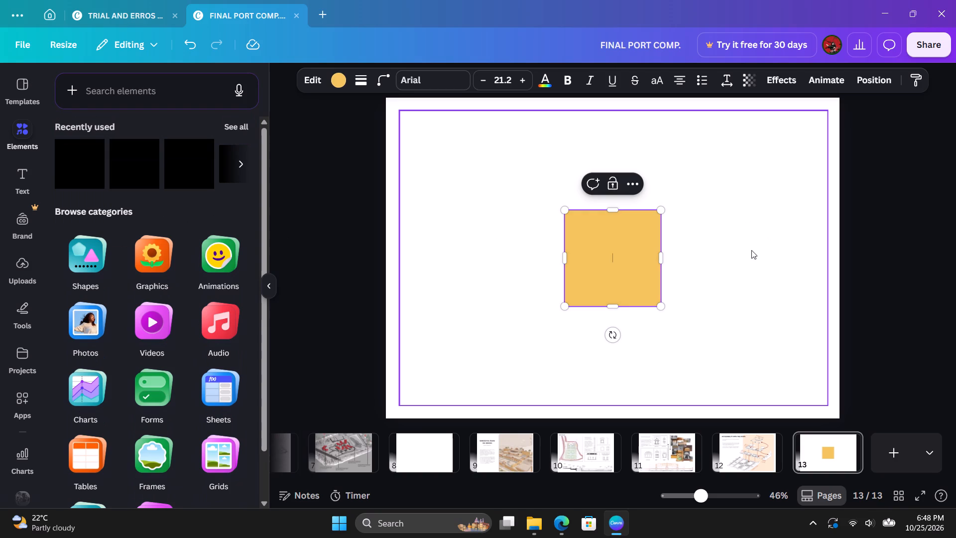
click(751, 250)
drag(630, 257, 561, 241)
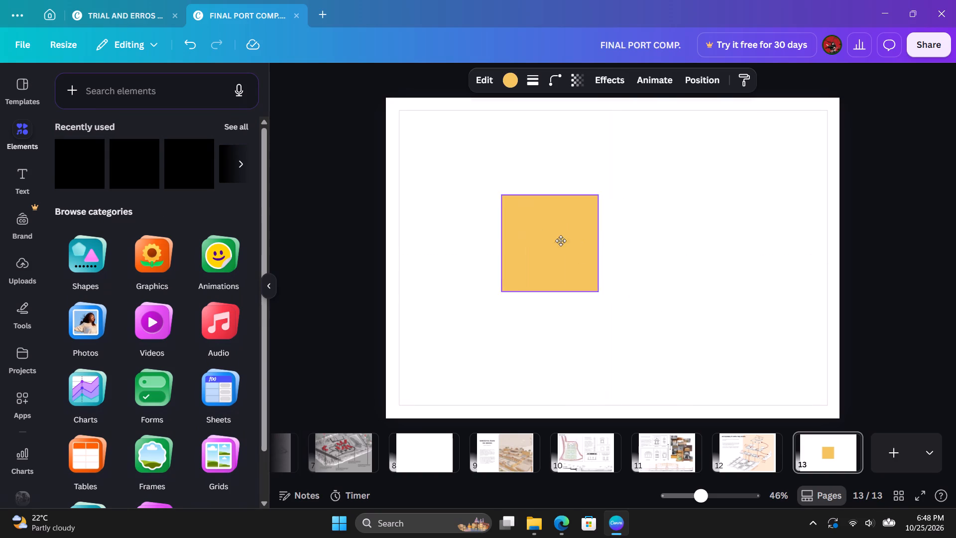
drag(561, 241, 479, 249)
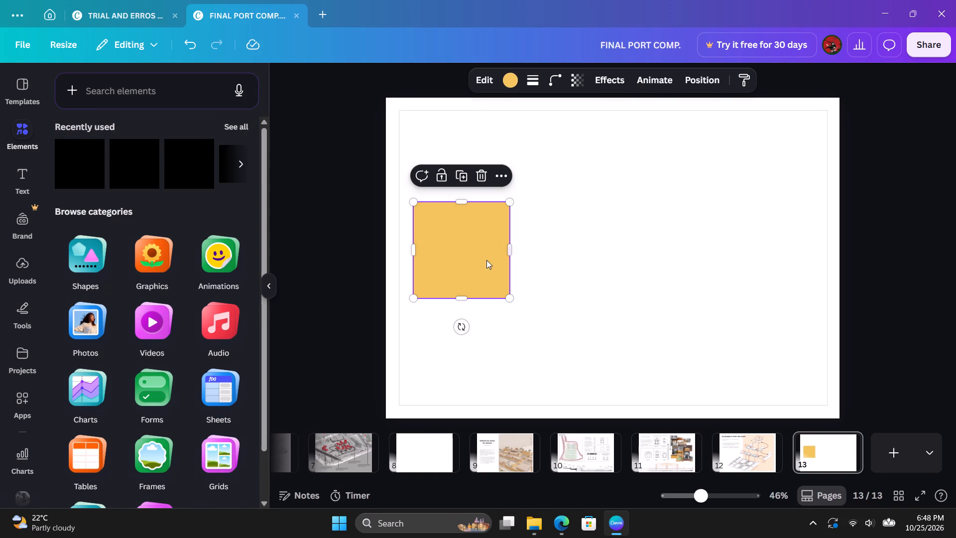
drag(480, 256, 469, 255)
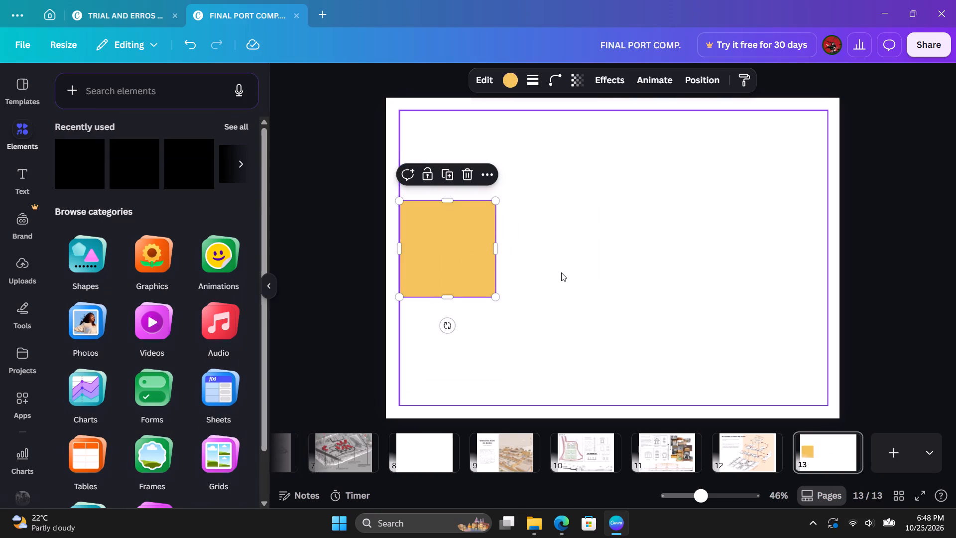
drag(466, 252, 466, 257)
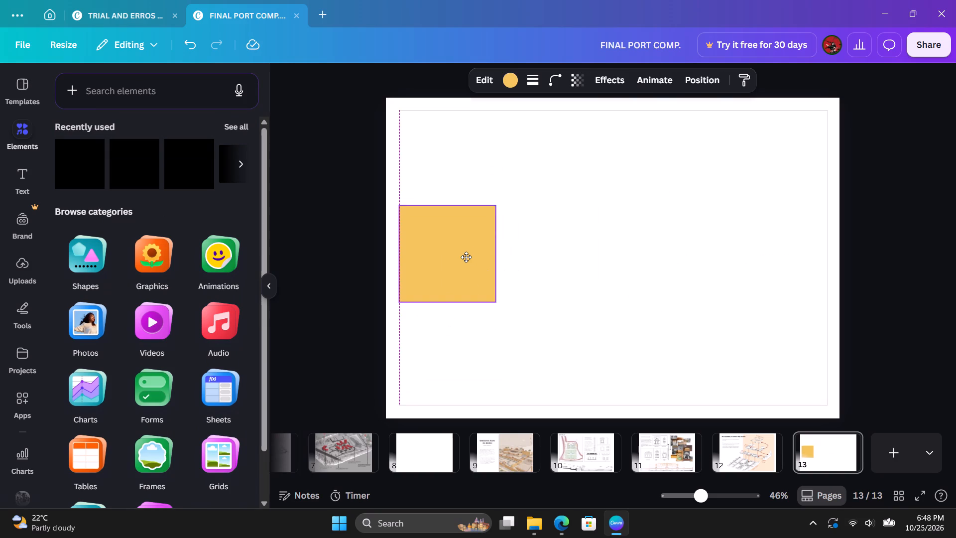
drag(466, 257, 467, 262)
click(569, 244)
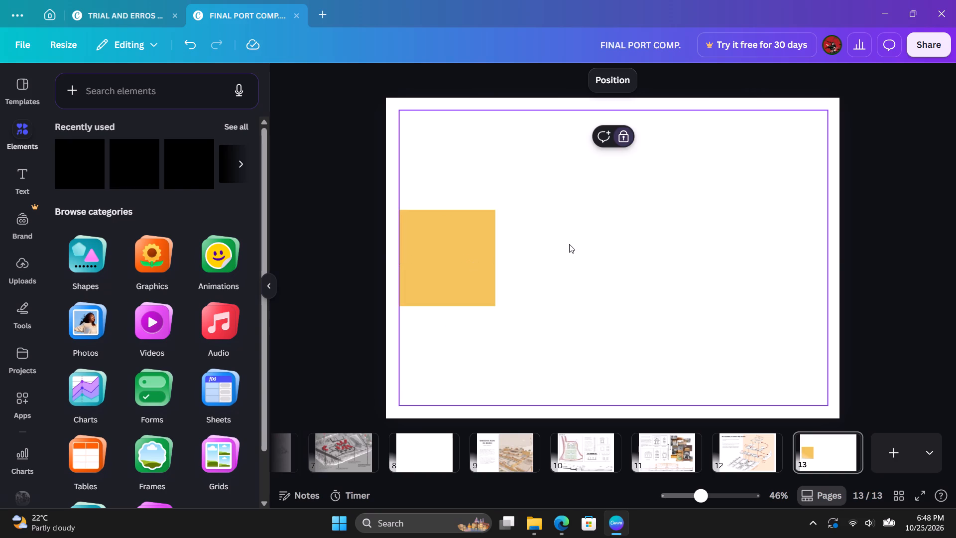
Shrink the yellow rectangle slightly from its lower-right corner and recentre it vertically along the frame's left edge.
click(500, 243)
click(481, 253)
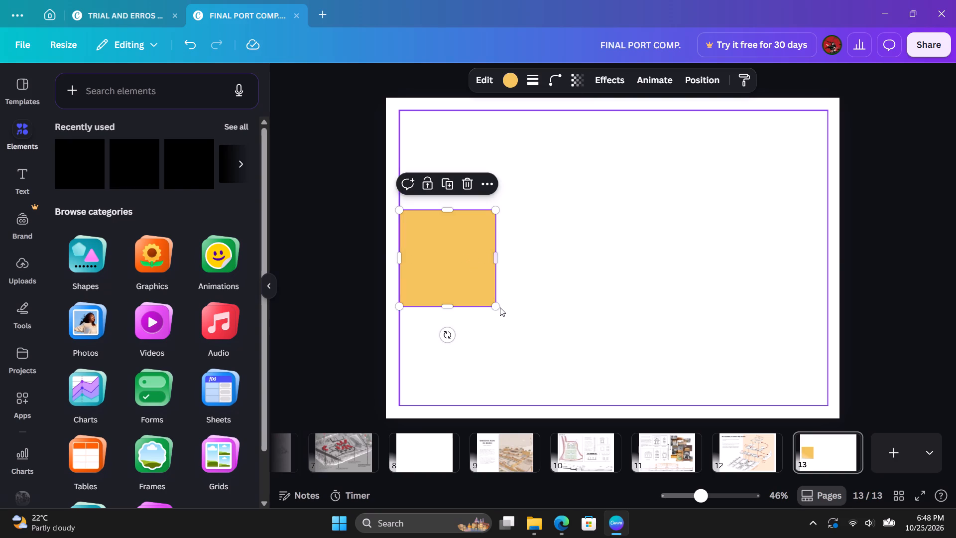
drag(498, 307, 490, 295)
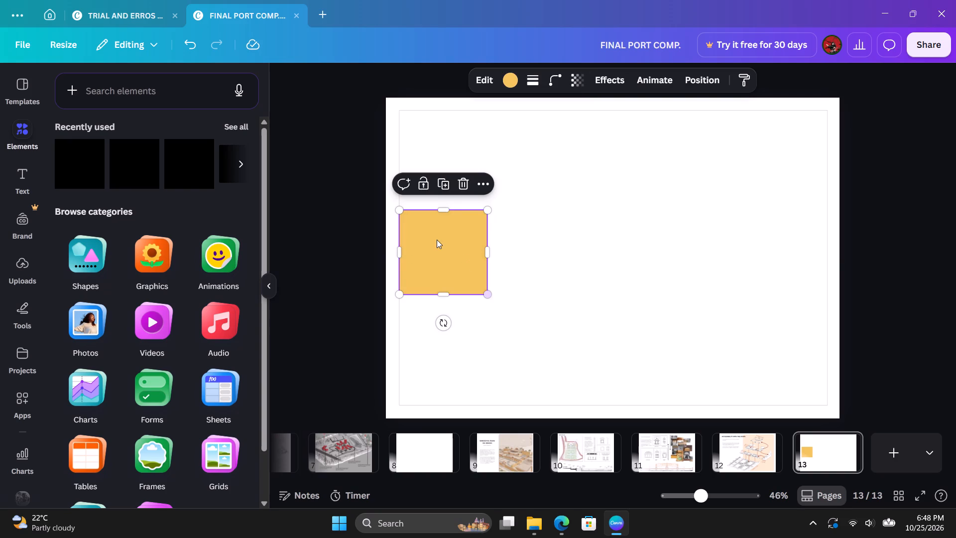
drag(437, 240, 437, 249)
click(628, 188)
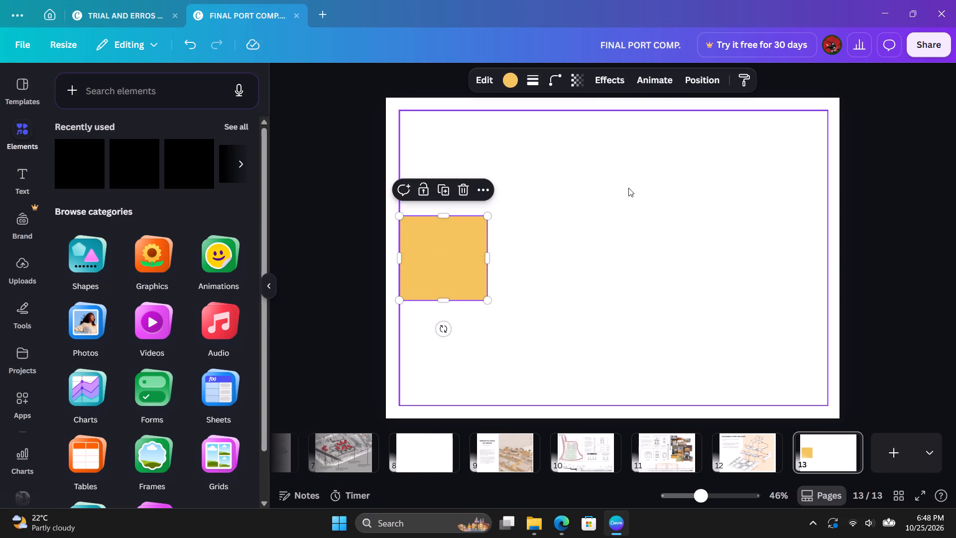
Duplicate the yellow rectangle and place the copy level with it on its right, leaving a small gap.
click(451, 257)
ctrl+drag(451, 257, 405, 384)
key(ctrl+d)
click(405, 384)
drag(405, 384, 545, 245)
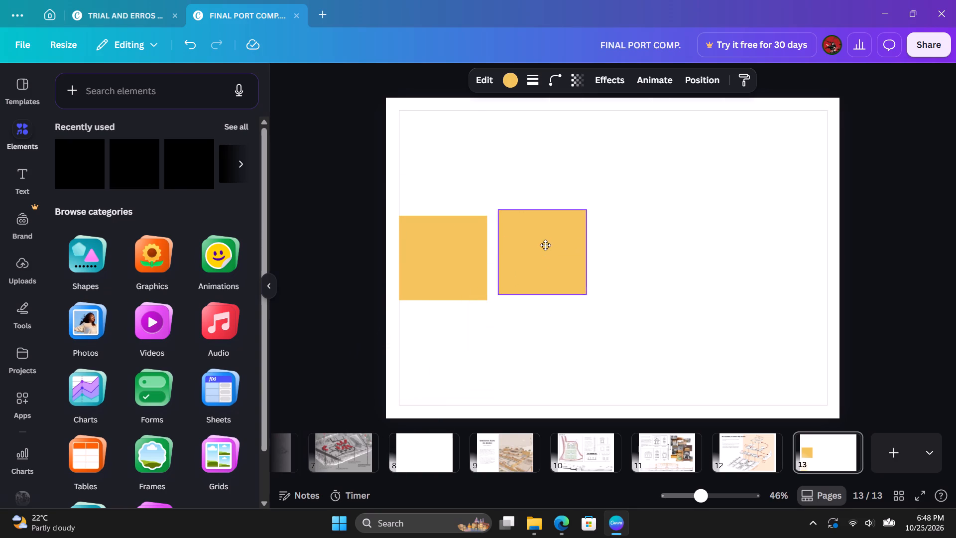
drag(545, 245, 546, 249)
key(Right)
key(Right)
key(Right)
key(Right)
key(Right)
key(Right)
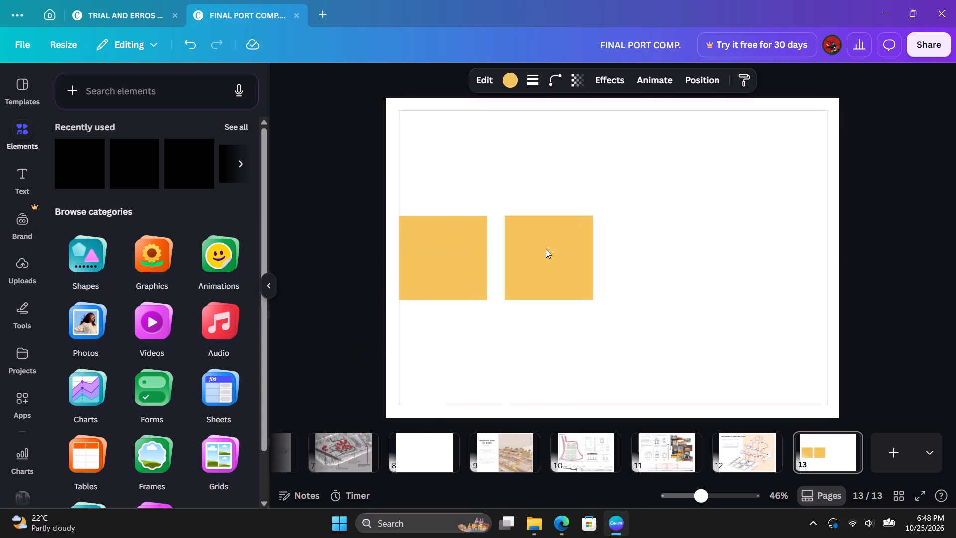
key(Right)
key(Right)
key(Right)
Duplicate the second rectangle twice at the same spacing to make a row of four across the frame.
key(ctrl+d)
key(ctrl+d)
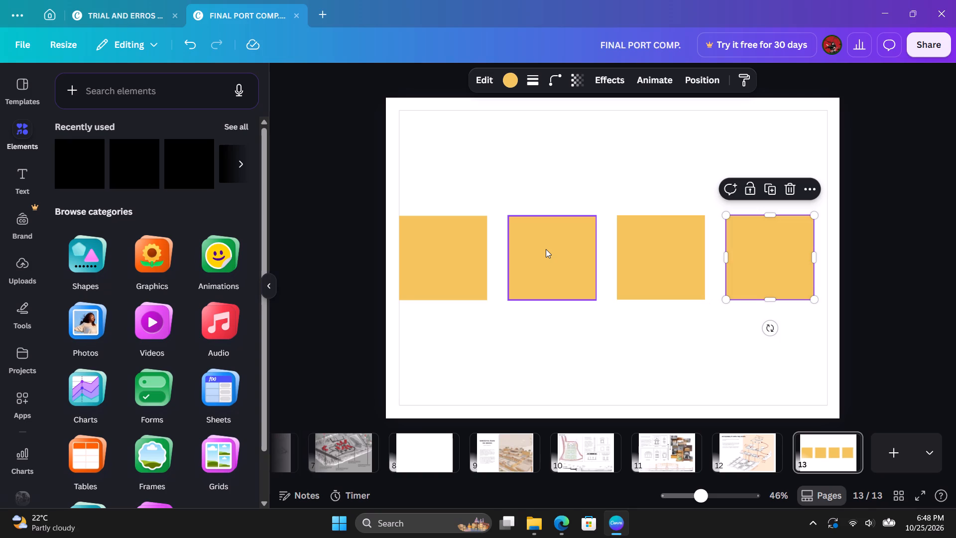
click(742, 330)
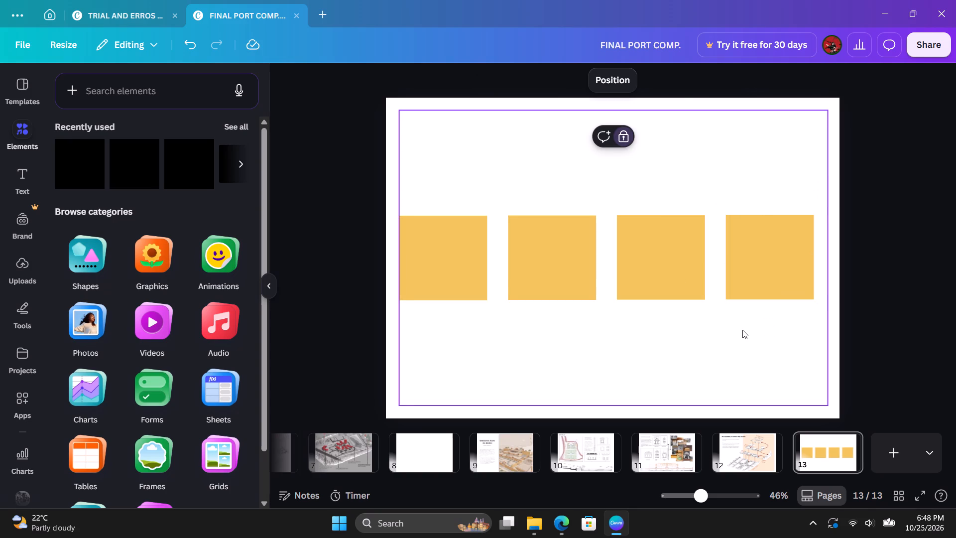
Nudge the fourth rectangle right until it meets the frame's right edge.
click(777, 264)
key(Right)
key(Right)
key(Right)
key(Right)
key(Right)
key(Right)
key(Right)
key(Right)
key(Right)
key(Right)
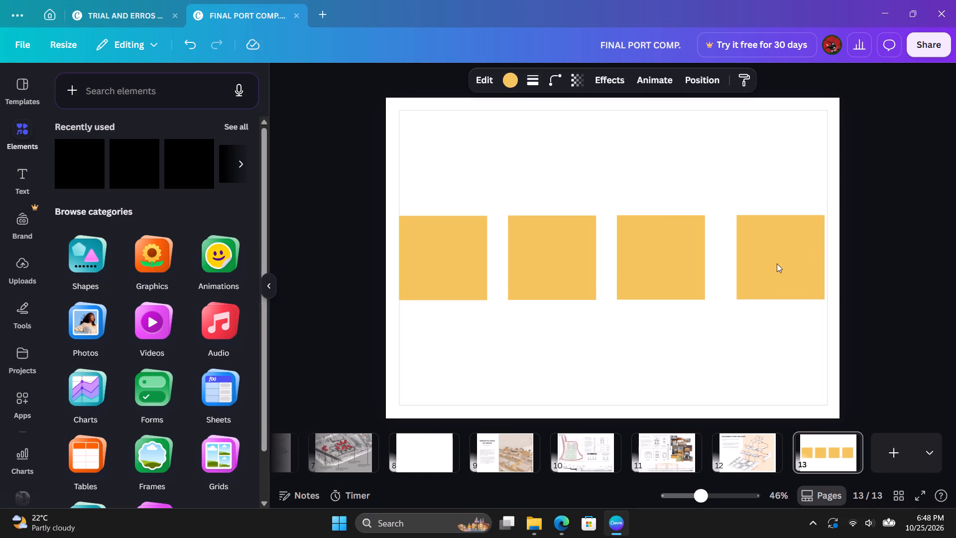
key(Right)
key(Right)
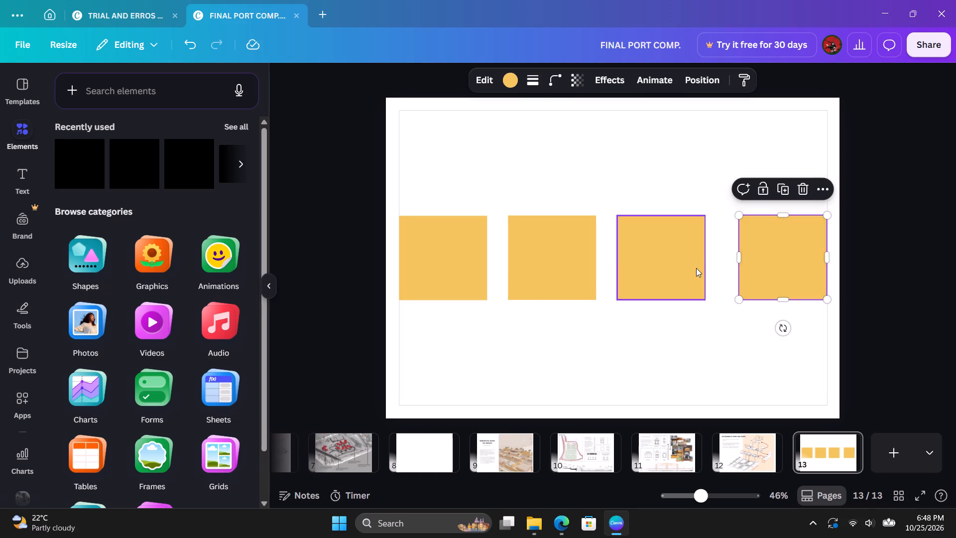
Nudge the third and second rectangles right to spread the row more evenly between the two outer ones.
click(696, 268)
key(Right)
key(Right)
key(Right)
key(Right)
key(Right)
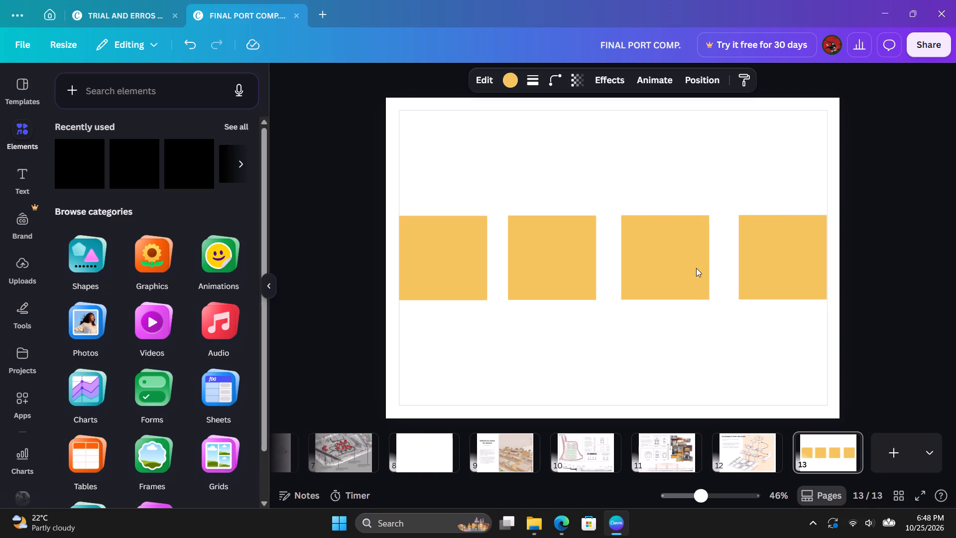
key(Right)
click(563, 279)
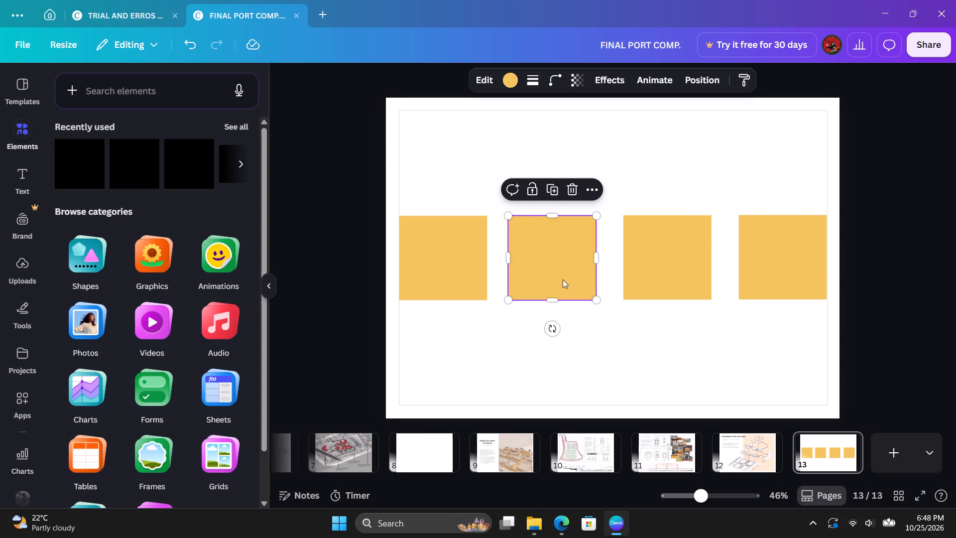
key(Right)
key(Right)
key(Right)
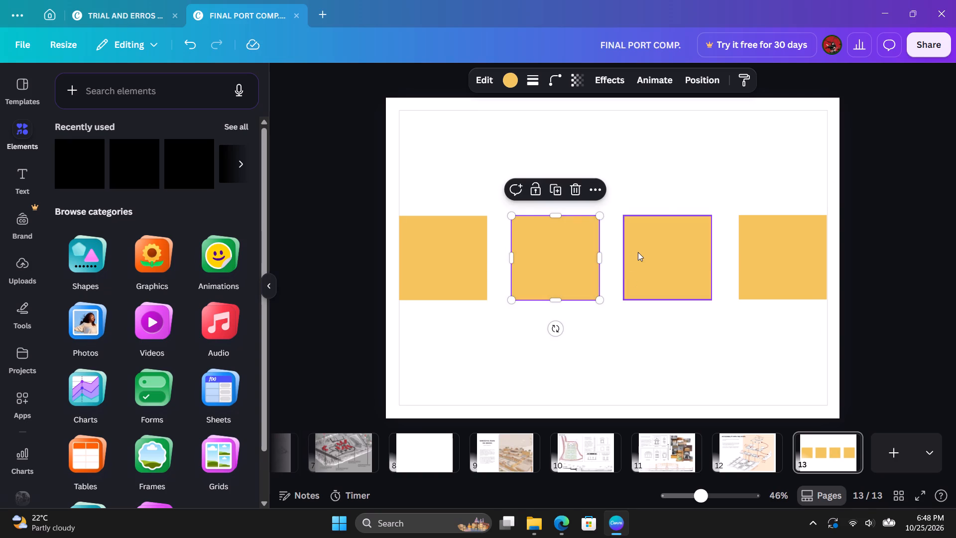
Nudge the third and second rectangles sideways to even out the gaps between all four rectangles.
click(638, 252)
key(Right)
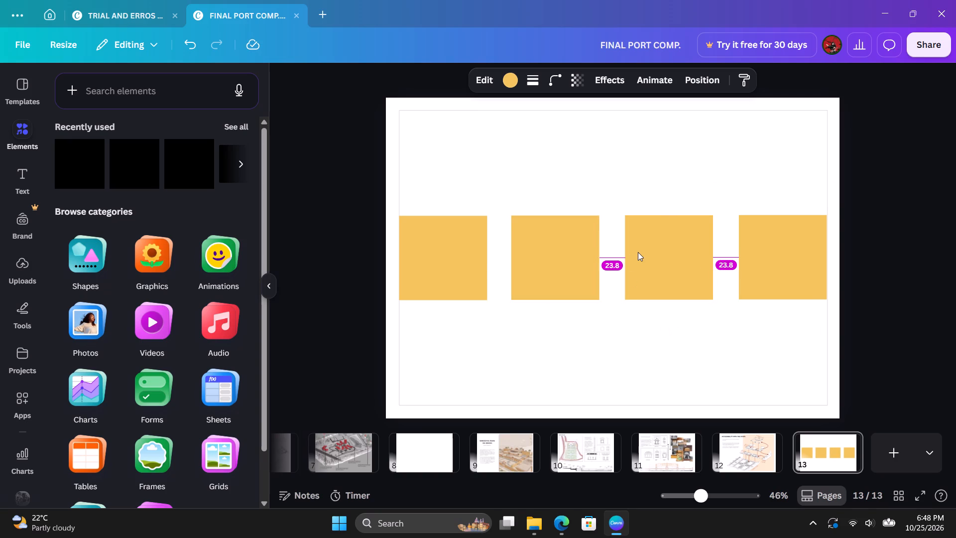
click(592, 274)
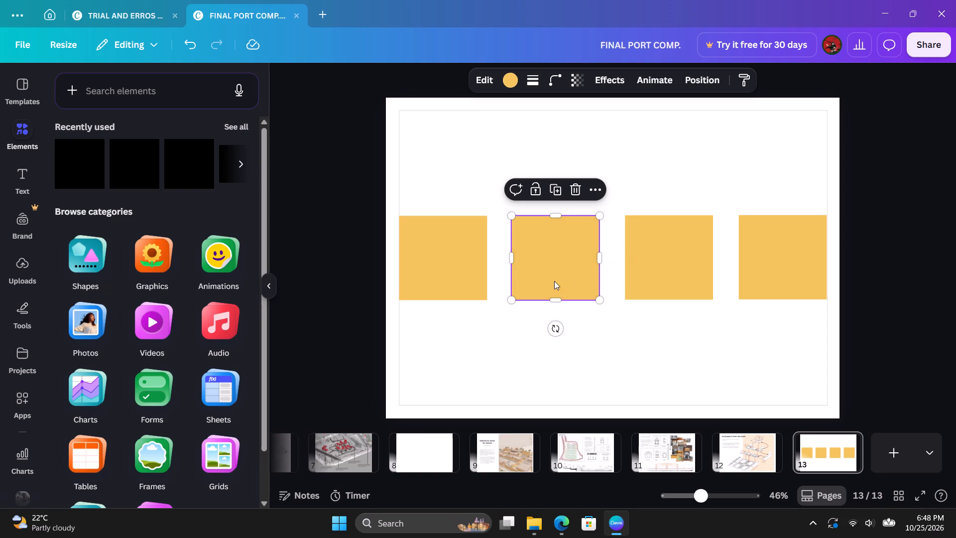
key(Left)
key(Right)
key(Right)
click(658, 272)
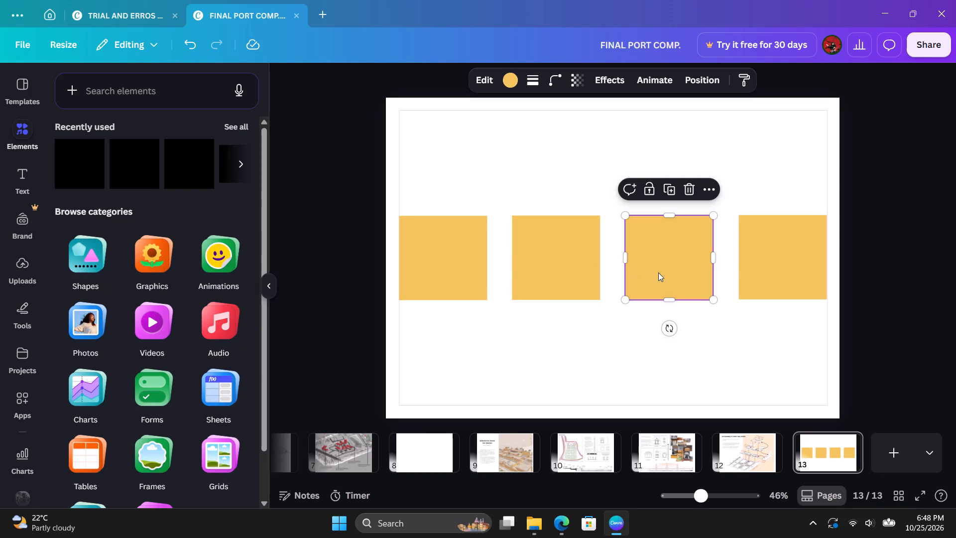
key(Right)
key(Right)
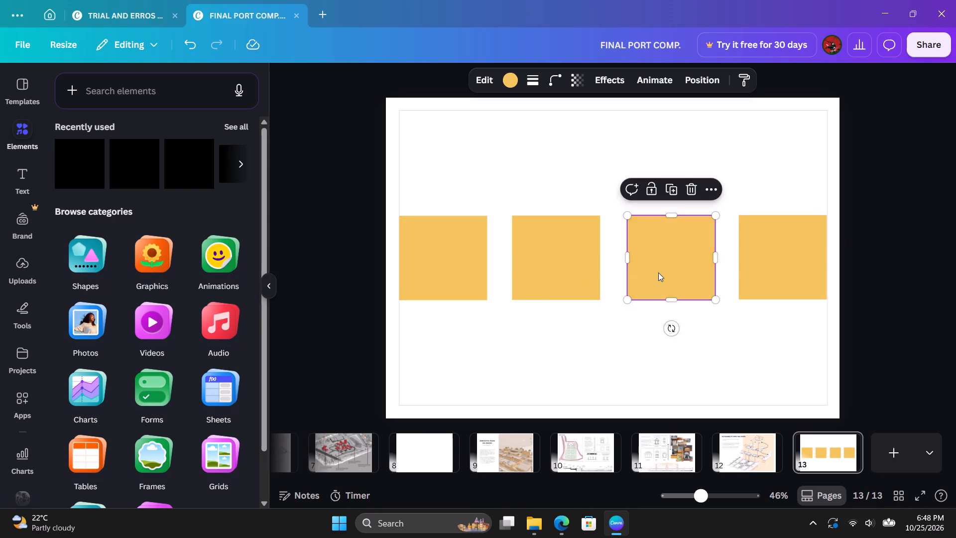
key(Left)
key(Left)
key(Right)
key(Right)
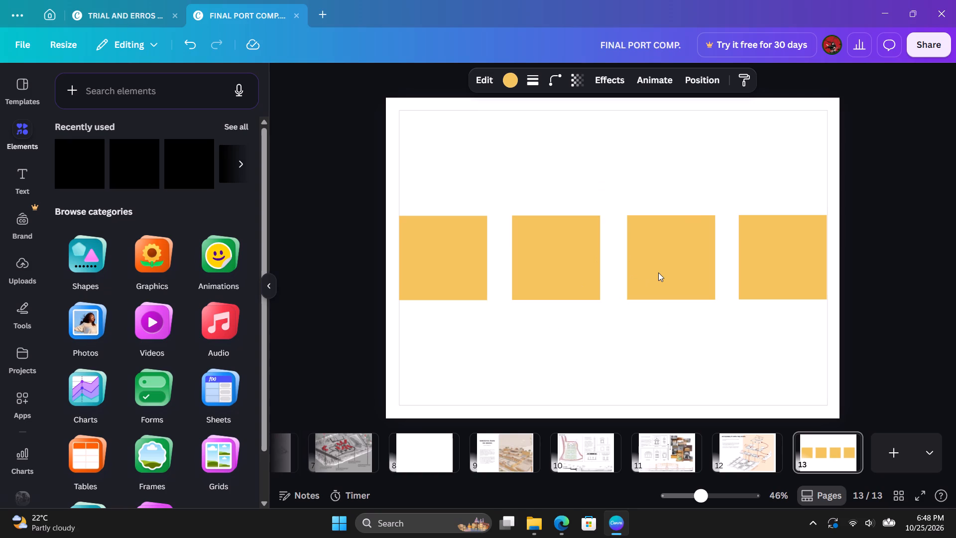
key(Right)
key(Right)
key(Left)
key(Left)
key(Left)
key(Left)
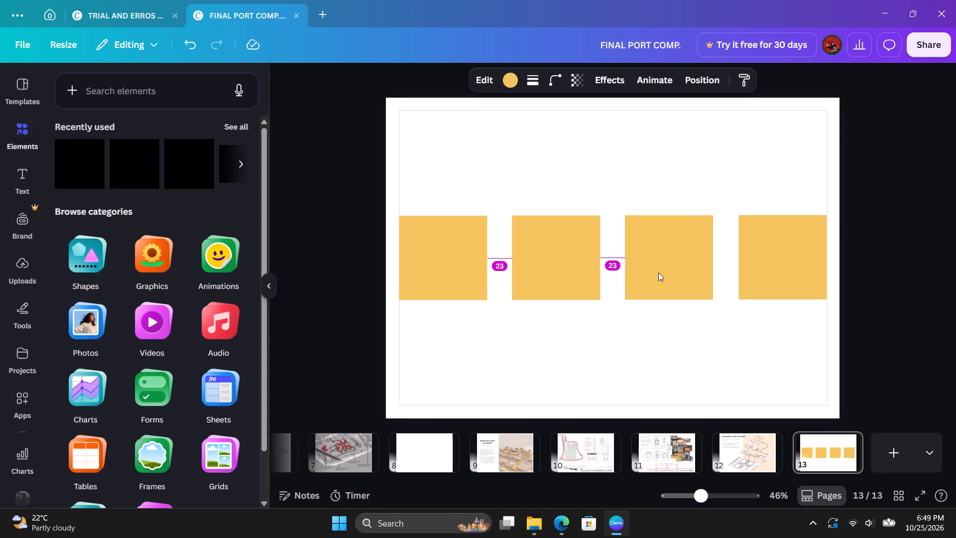
Delete the two middle rectangles from the row, keeping the first and fourth at the frame's edges.
click(632, 351)
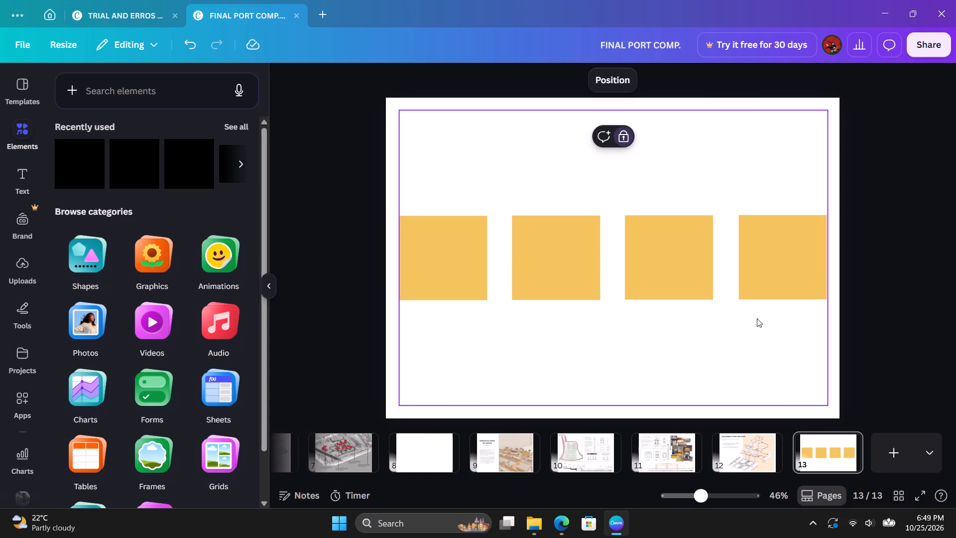
click(471, 287)
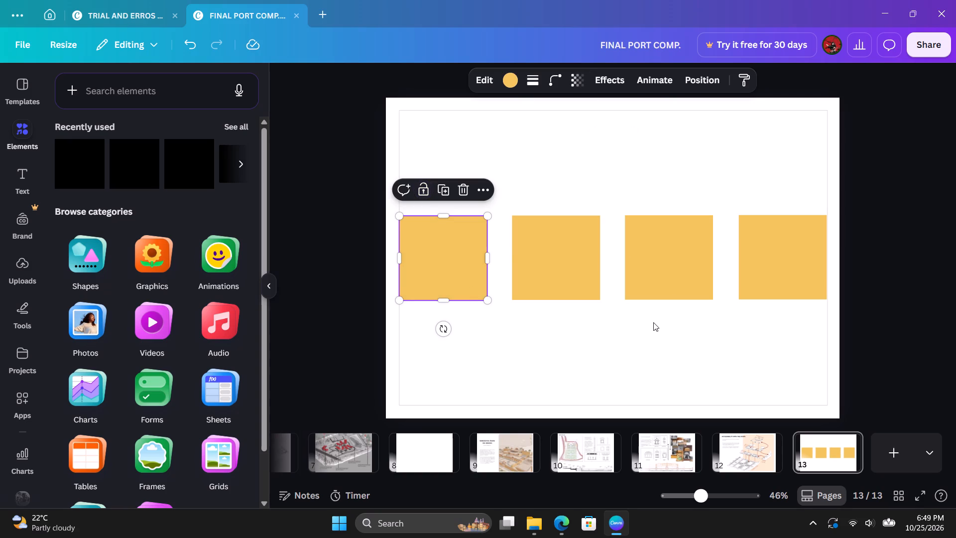
click(653, 322)
drag(780, 313, 562, 270)
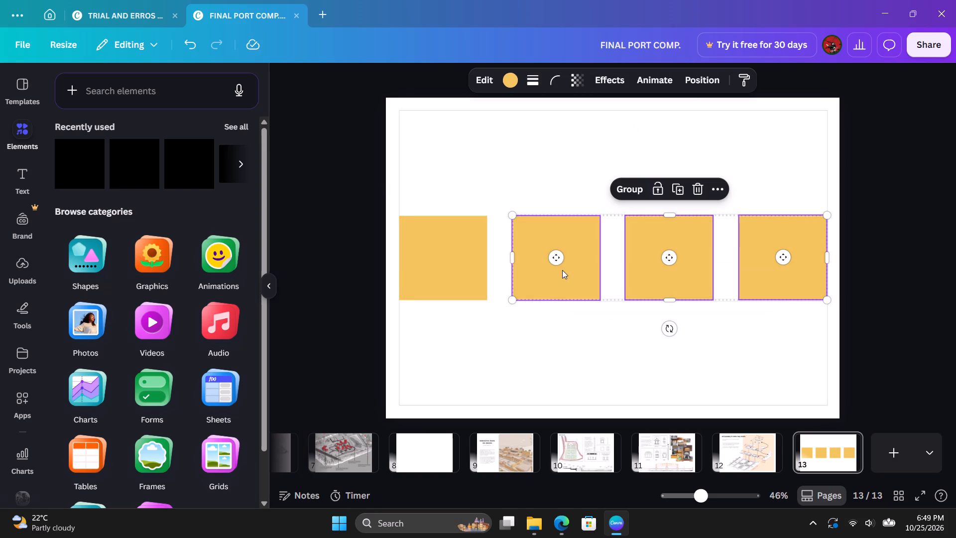
click(600, 346)
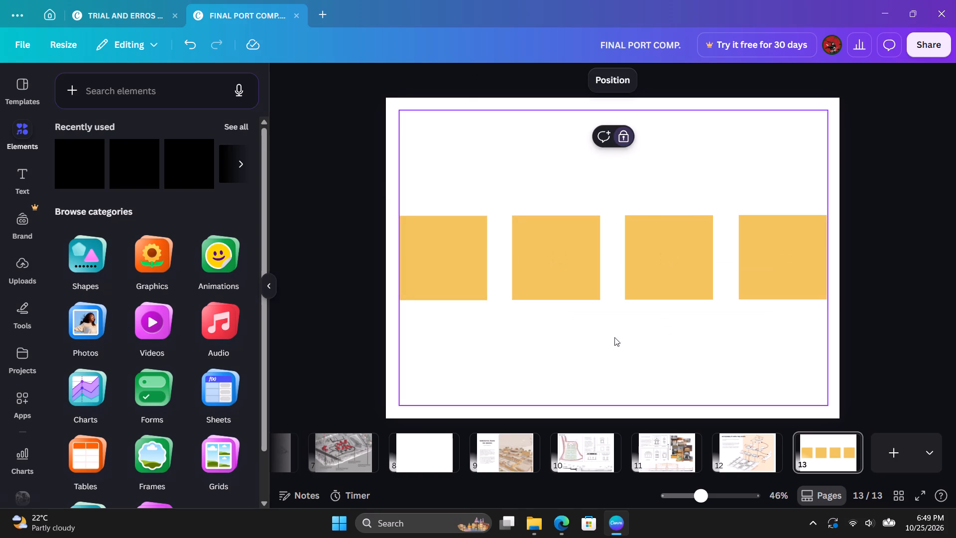
drag(654, 312, 559, 262)
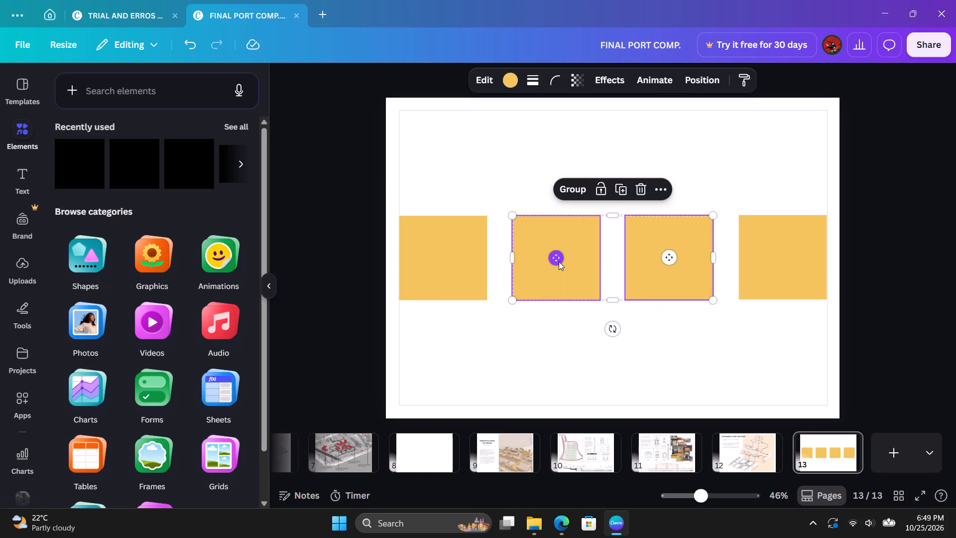
key(Delete)
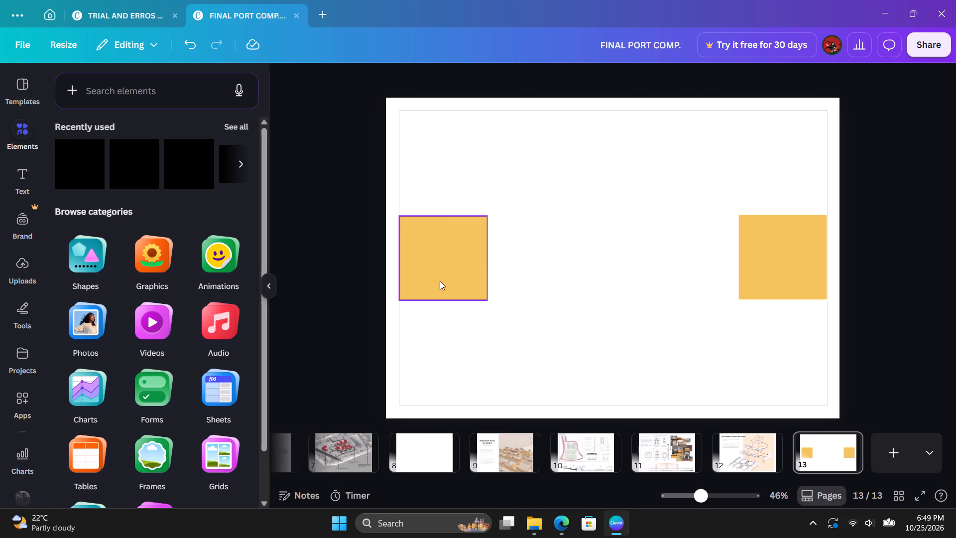
Shrink the first rectangle to about 70 by 67 and recentre it vertically against the frame's left edge.
click(440, 281)
drag(484, 302, 483, 300)
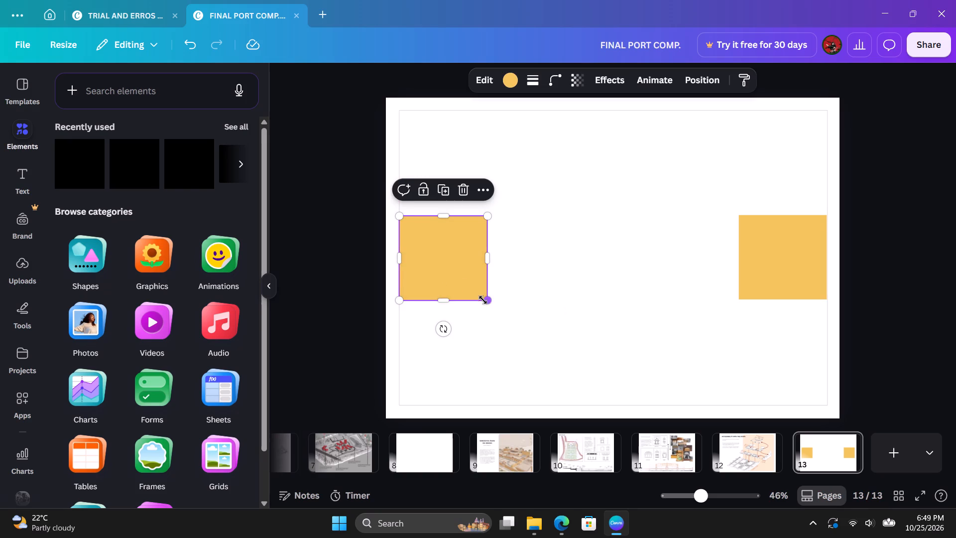
drag(483, 300, 470, 295)
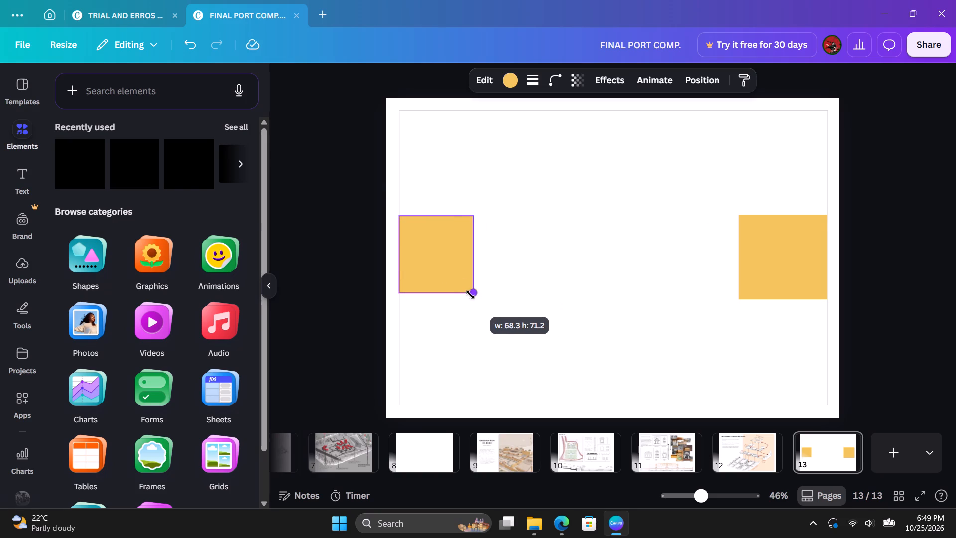
drag(470, 295, 471, 283)
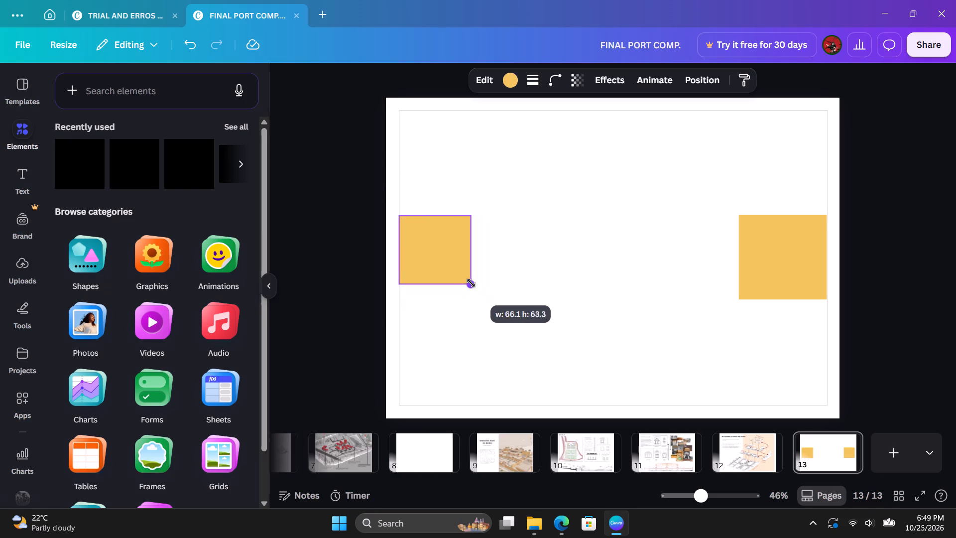
drag(471, 283, 486, 295)
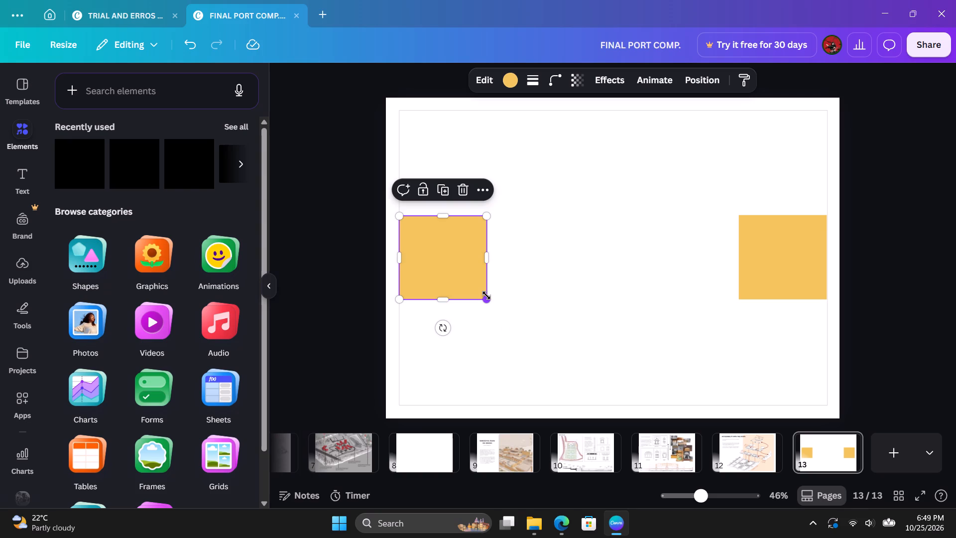
click(451, 250)
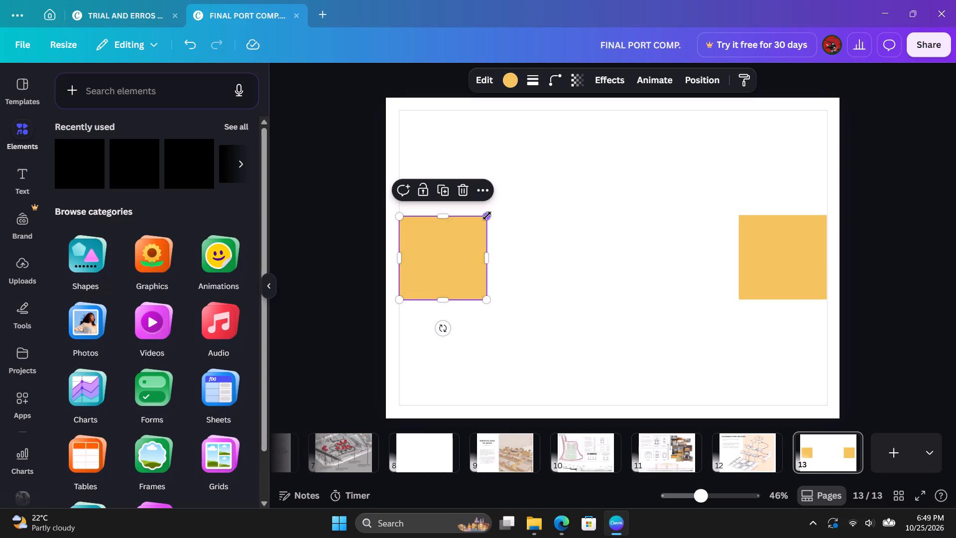
drag(487, 216, 474, 225)
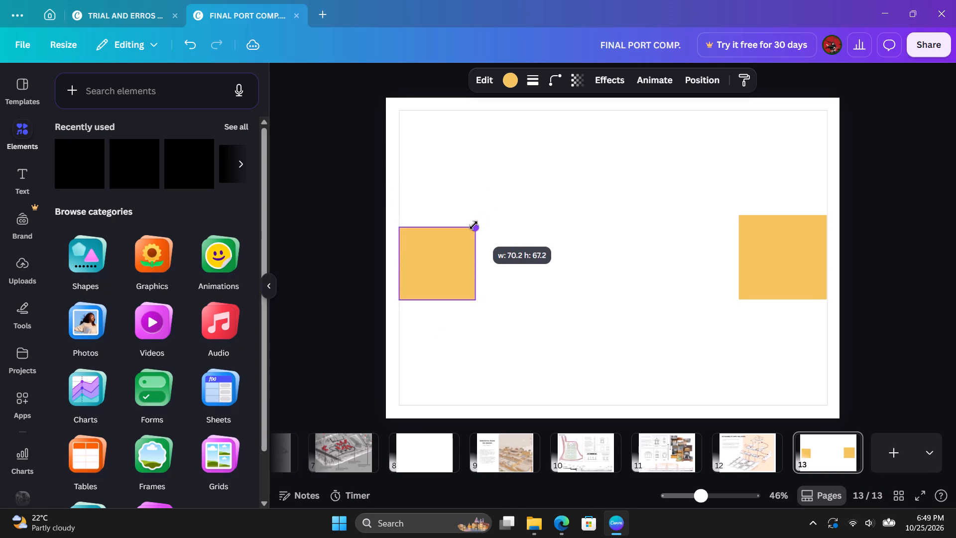
drag(474, 225, 473, 226)
drag(435, 282, 434, 276)
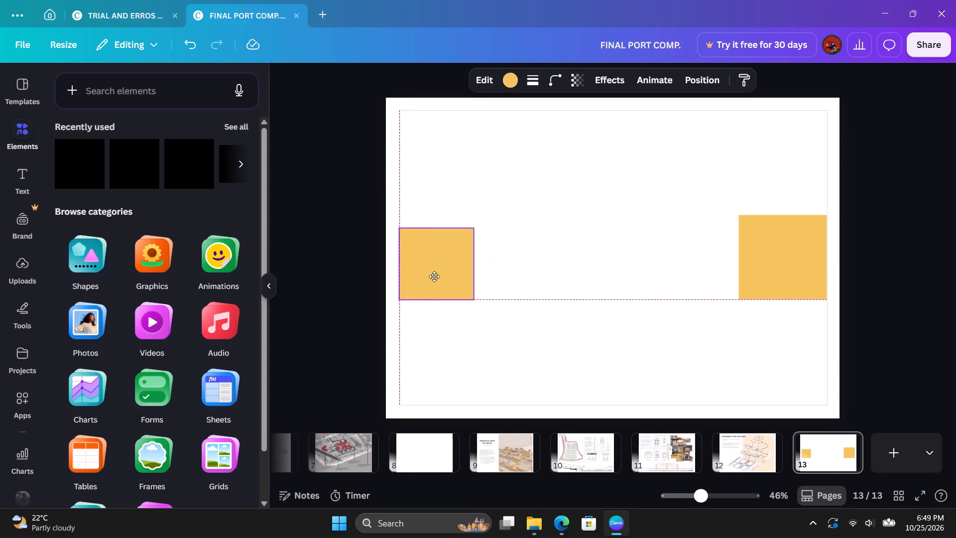
drag(434, 276, 434, 277)
click(516, 262)
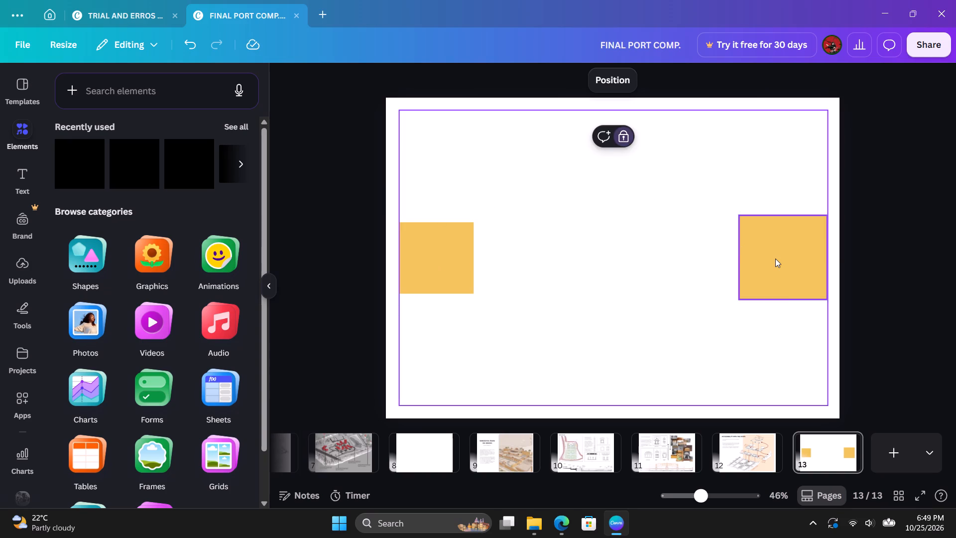
Delete the larger rectangle at the frame's right edge.
click(775, 259)
key(Delete)
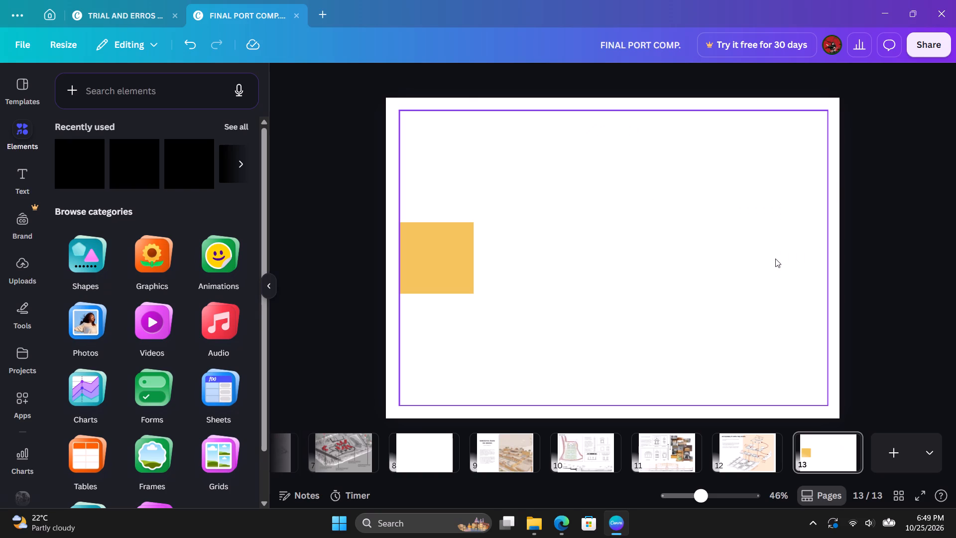
Duplicate the reduced rectangle and place the copy level with it against the frame's right edge.
click(473, 265)
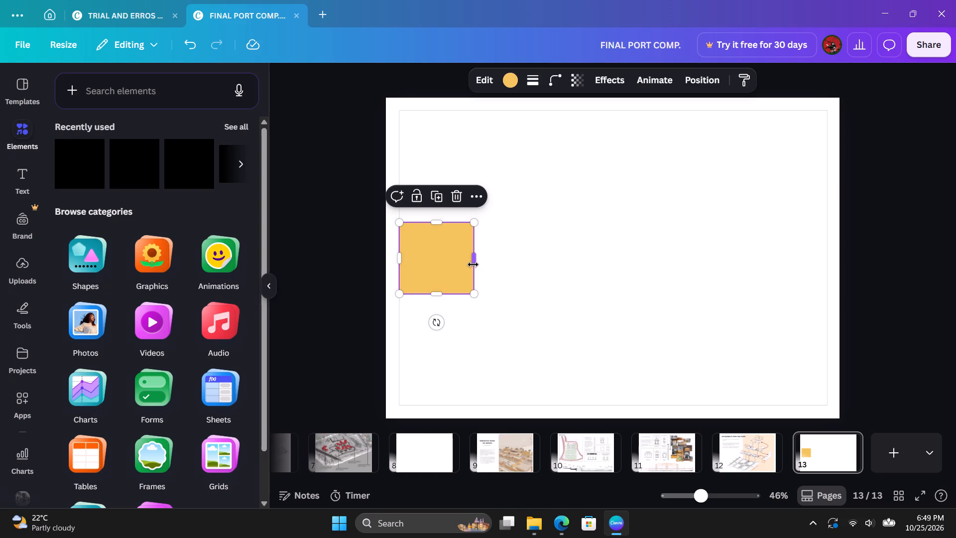
key(ctrl+d)
drag(449, 257, 749, 251)
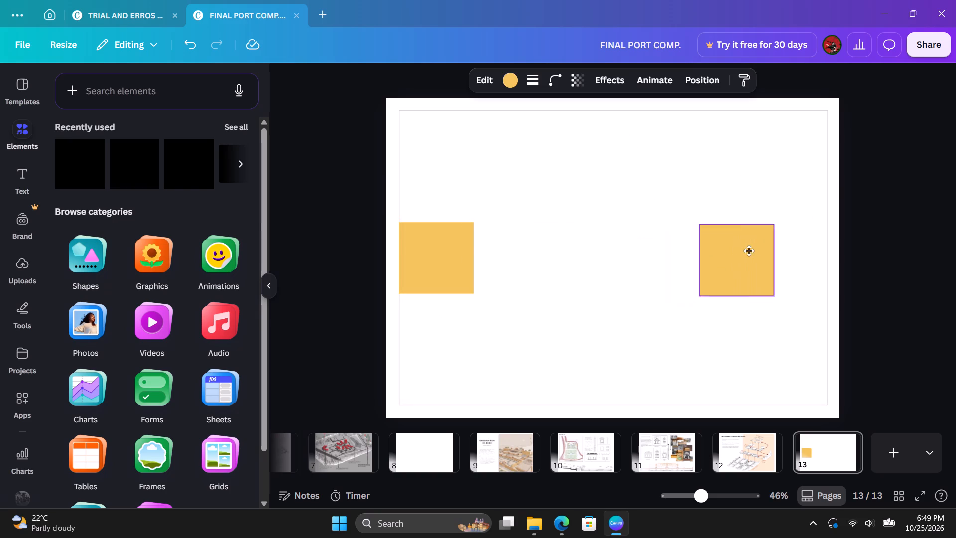
drag(749, 251, 800, 252)
click(657, 250)
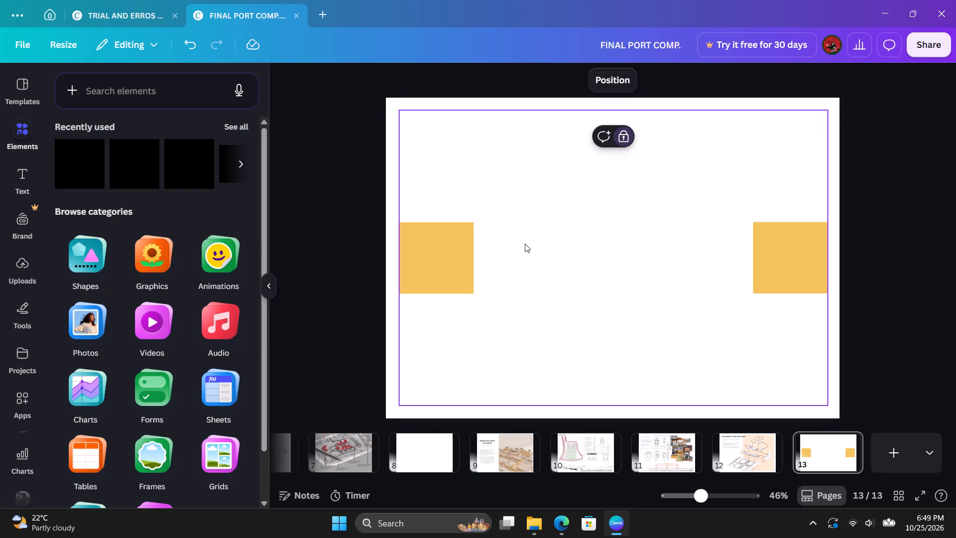
Duplicate the first rectangle into the second place of the row, and duplicate that copy at equal spacing for the third.
click(468, 267)
key(ctrl+d)
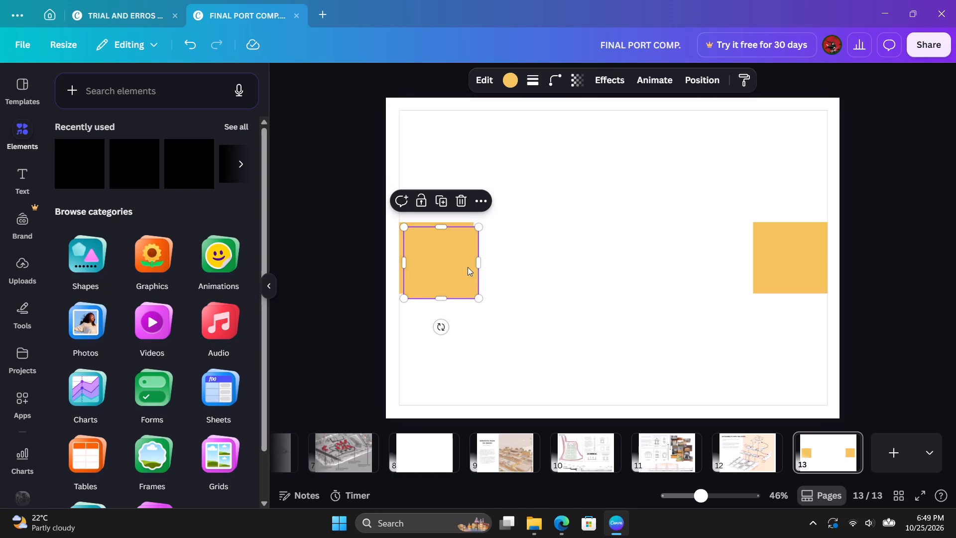
drag(441, 264, 541, 263)
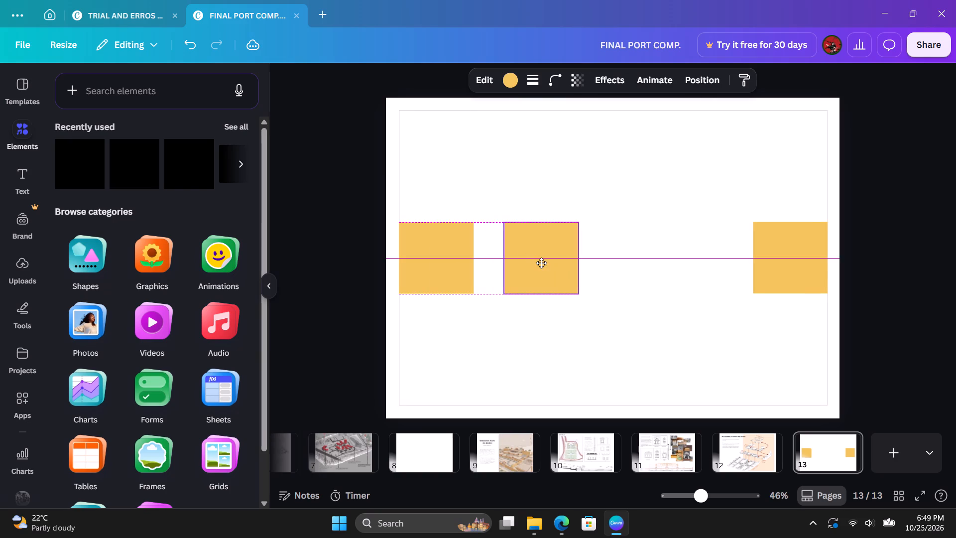
drag(541, 263, 557, 257)
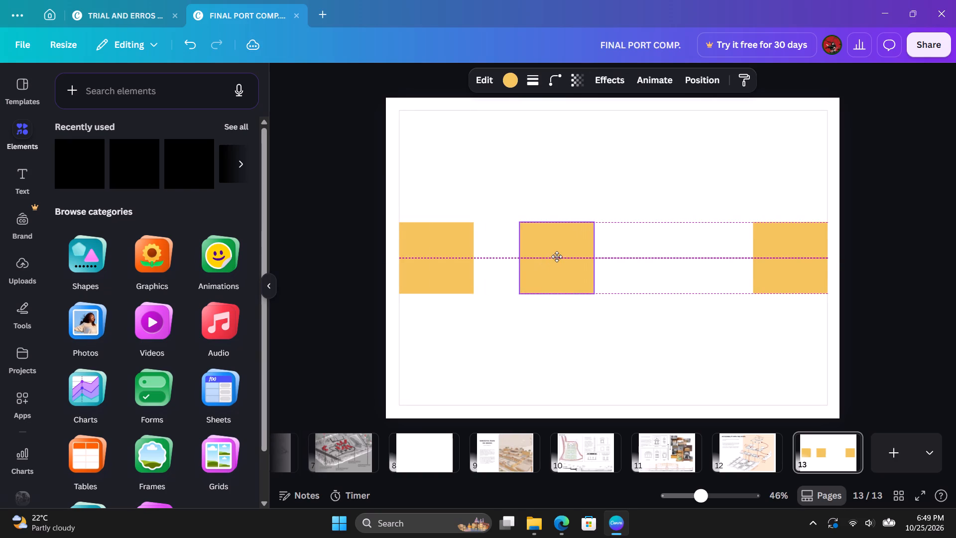
drag(557, 257, 557, 256)
key(ctrl+d)
click(649, 366)
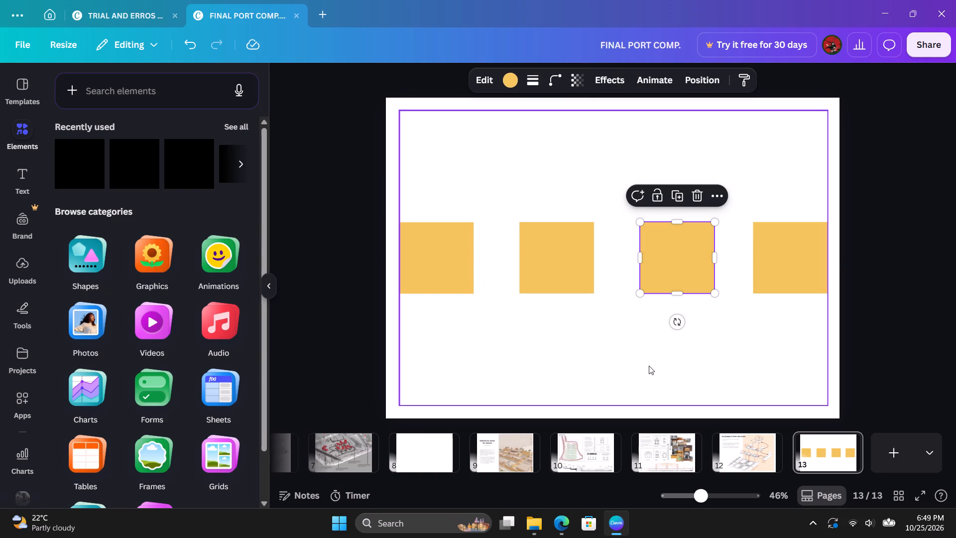
Nudge the second and third rectangles left by six increments each to balance the gaps.
click(562, 280)
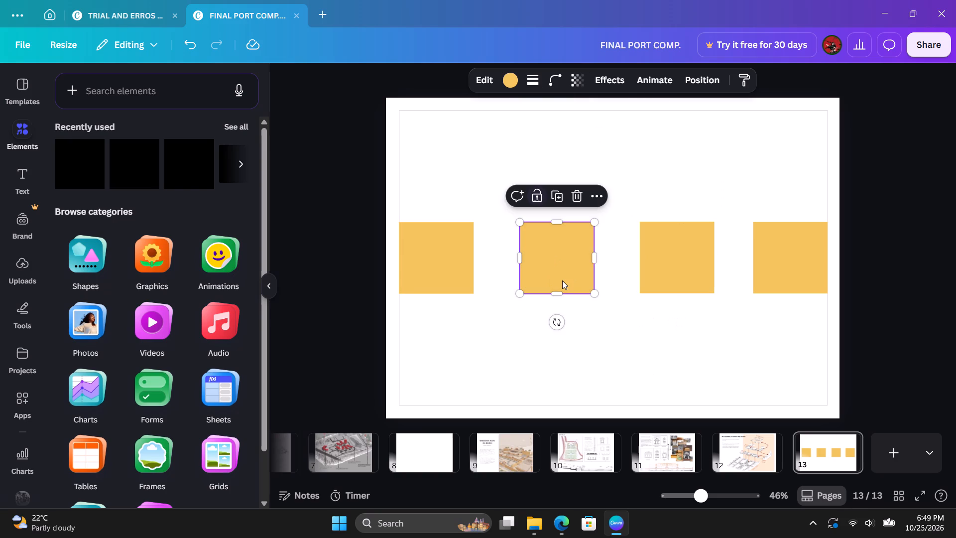
key(Left)
key(Left)
key(Left)
key(Left)
key(Left)
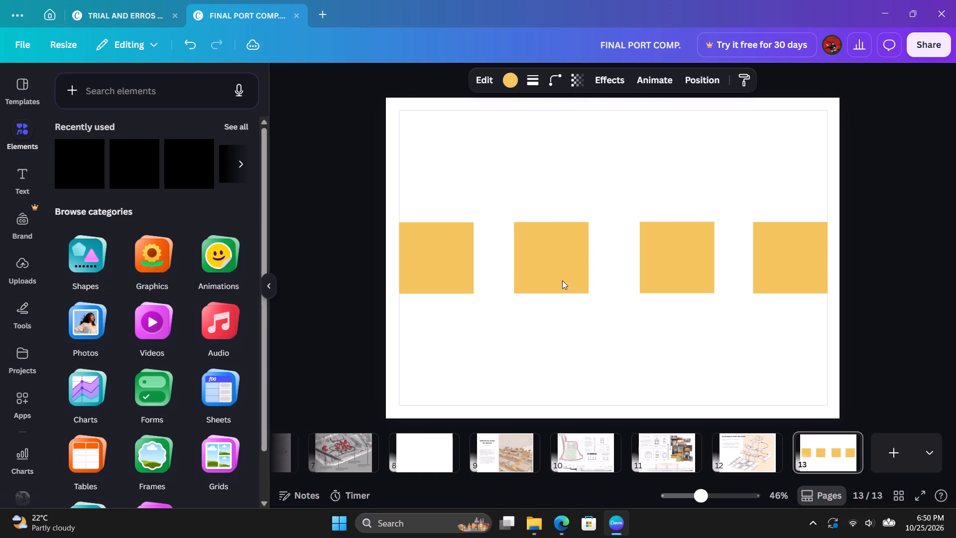
key(Left)
click(663, 278)
key(Left)
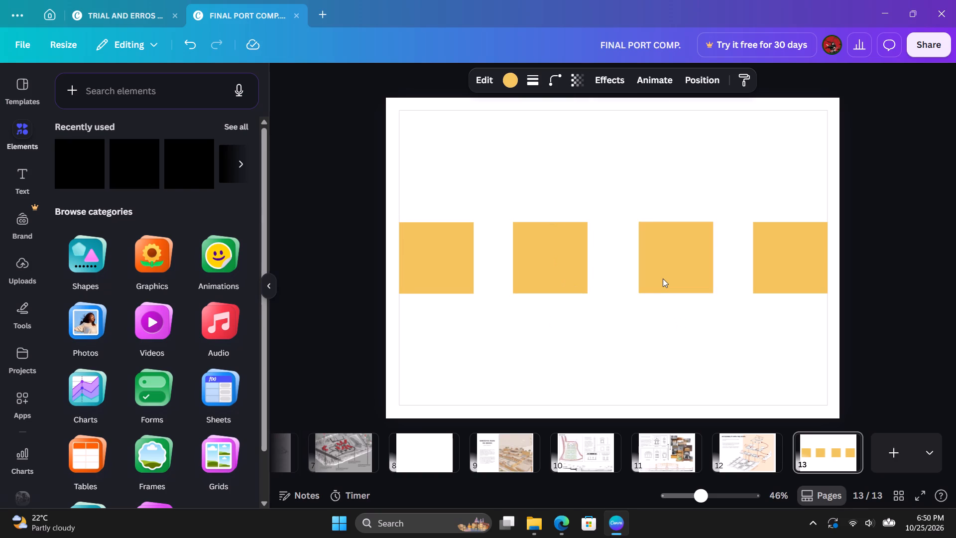
key(Left)
key(Left)
key(Left)
key(Left)
key(Left)
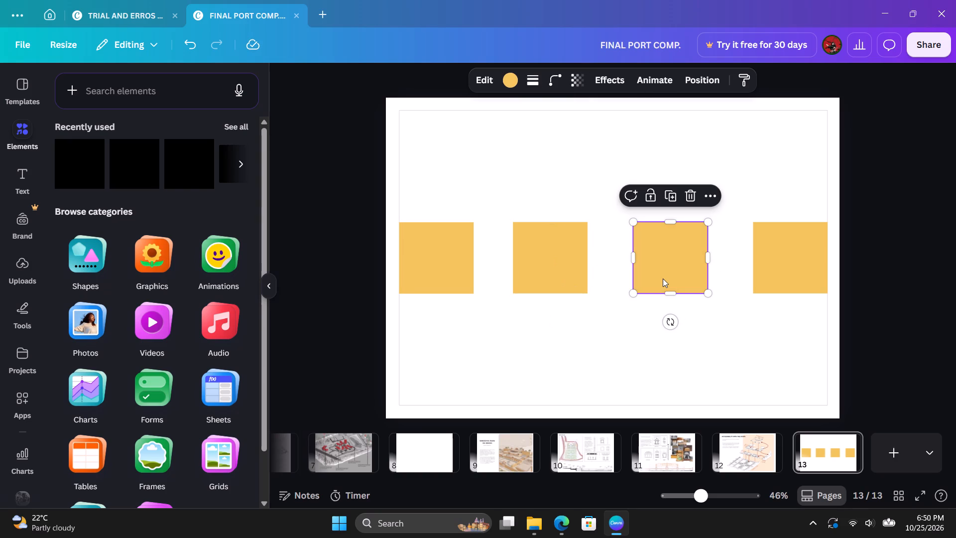
click(595, 327)
Rebalance the row's gaps by nudging the second rectangle right a net four increments and the third right a net one increment.
click(564, 282)
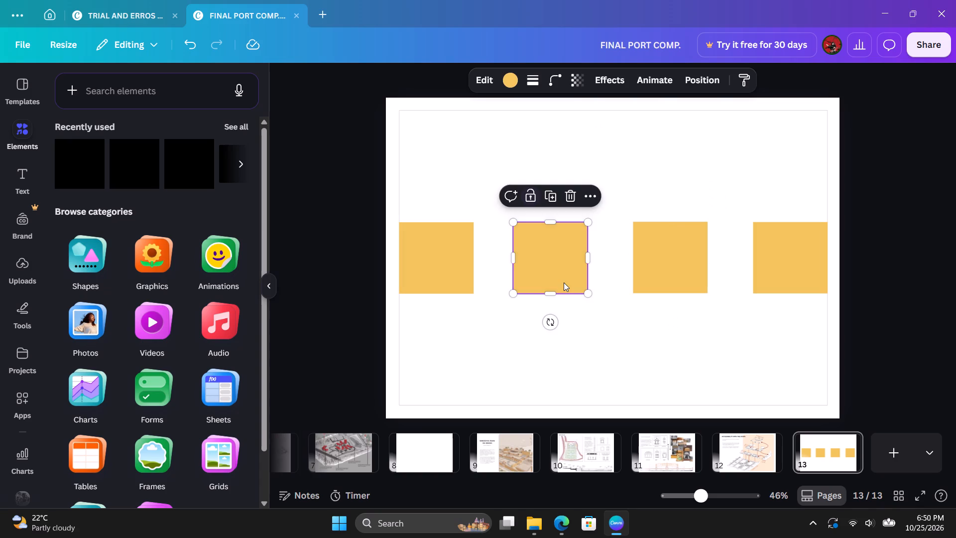
key(Right)
key(Right)
key(Right)
click(678, 268)
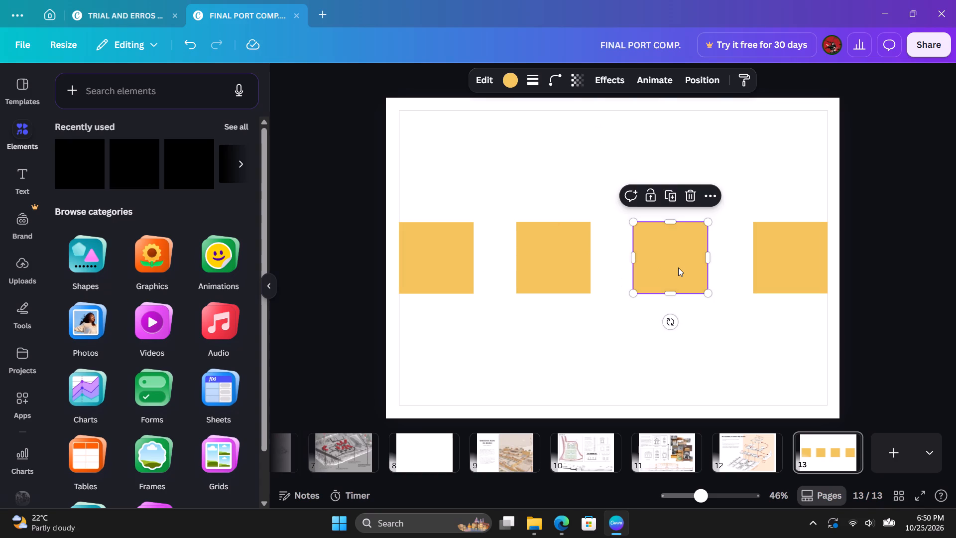
key(Right)
key(Right)
key(Right)
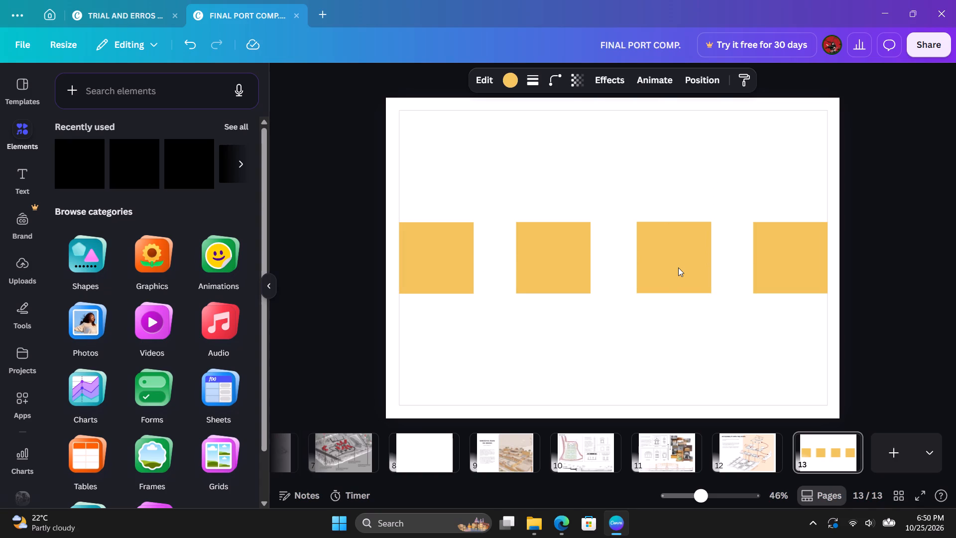
key(Left)
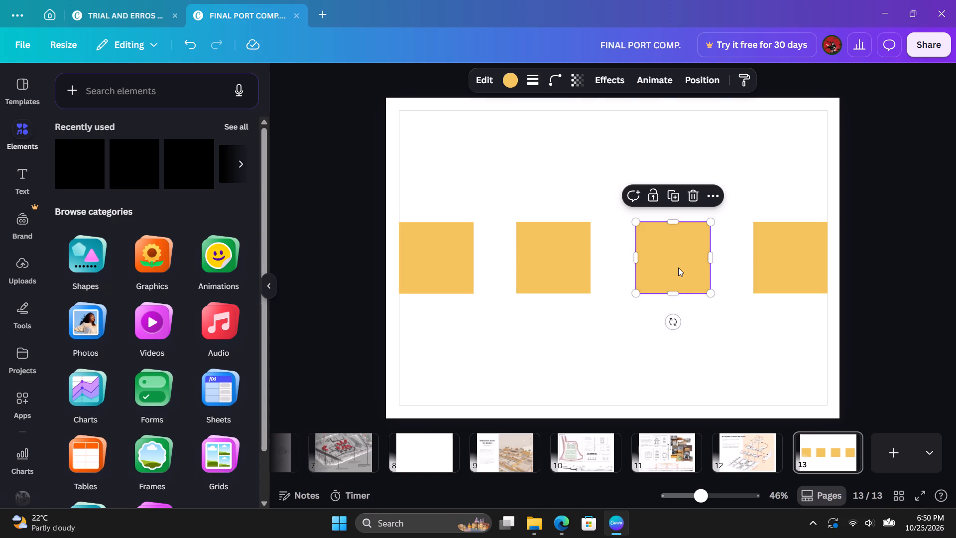
key(Left)
click(536, 304)
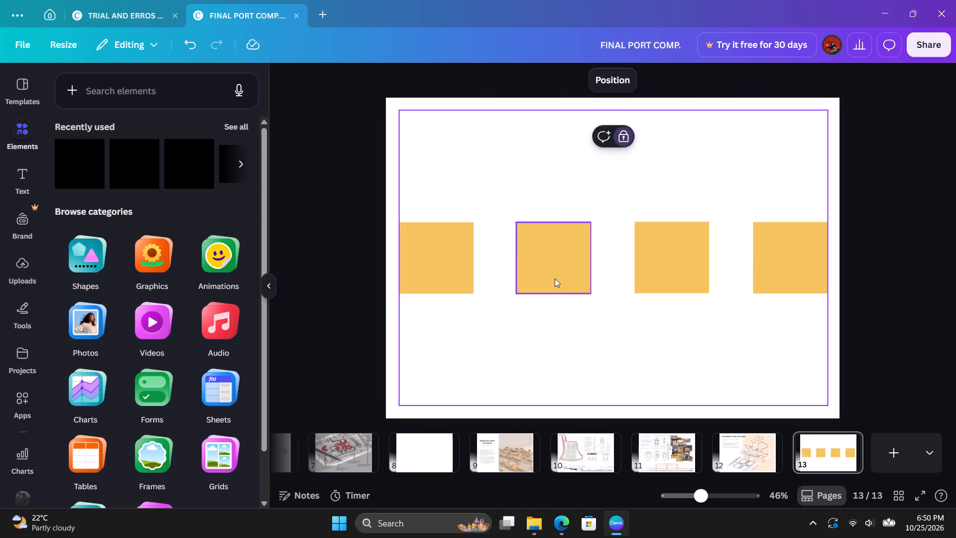
click(555, 278)
key(Right)
key(Right)
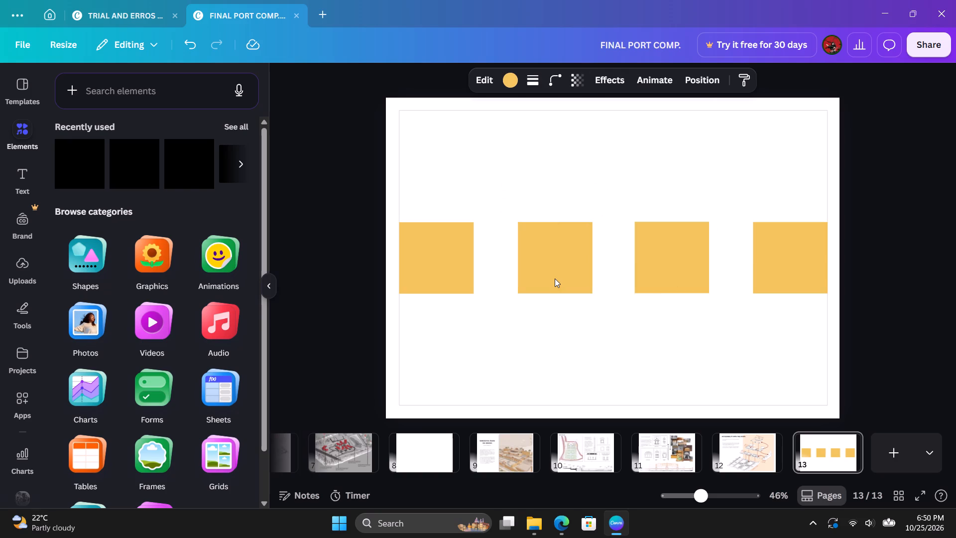
key(Left)
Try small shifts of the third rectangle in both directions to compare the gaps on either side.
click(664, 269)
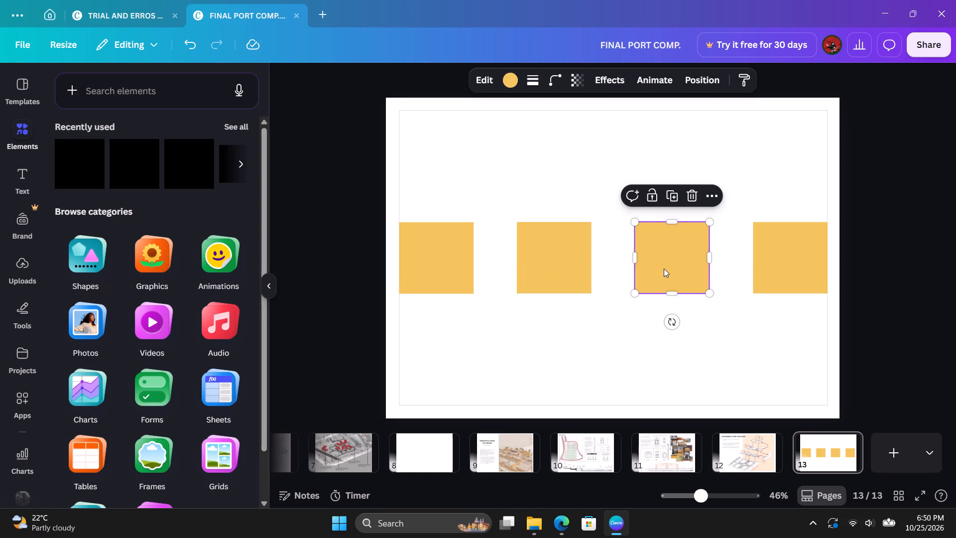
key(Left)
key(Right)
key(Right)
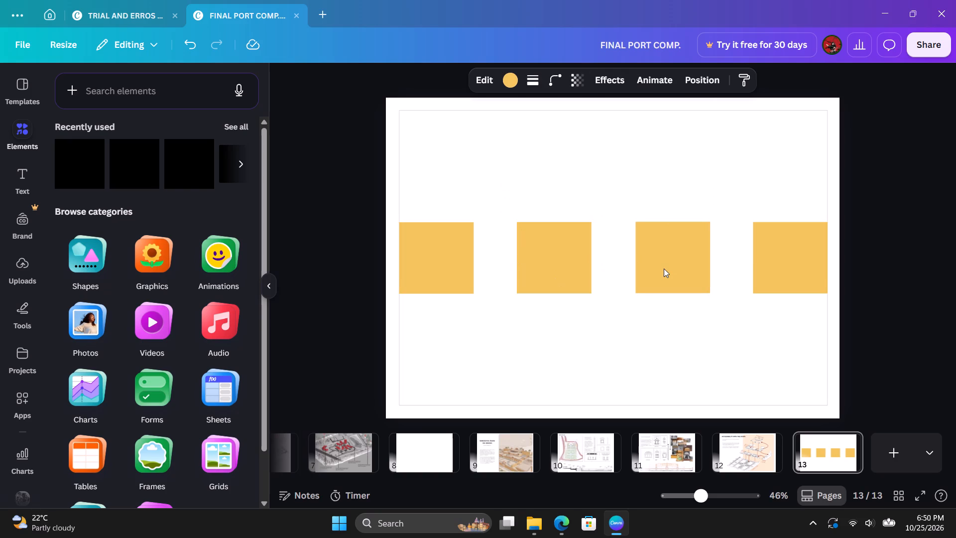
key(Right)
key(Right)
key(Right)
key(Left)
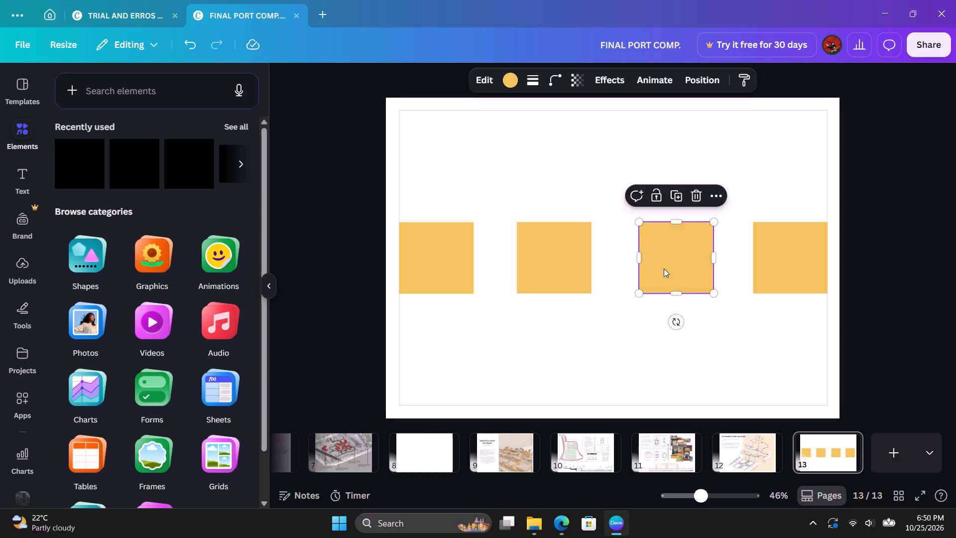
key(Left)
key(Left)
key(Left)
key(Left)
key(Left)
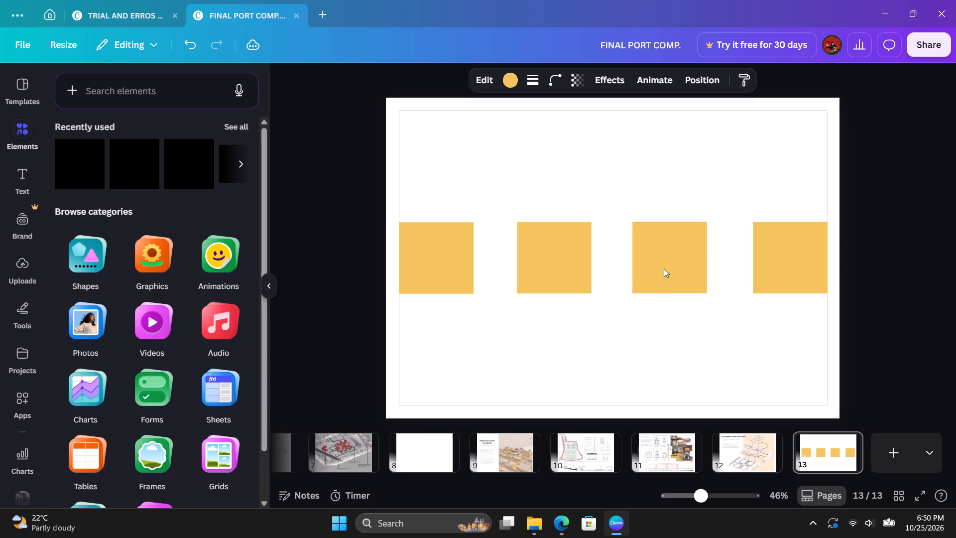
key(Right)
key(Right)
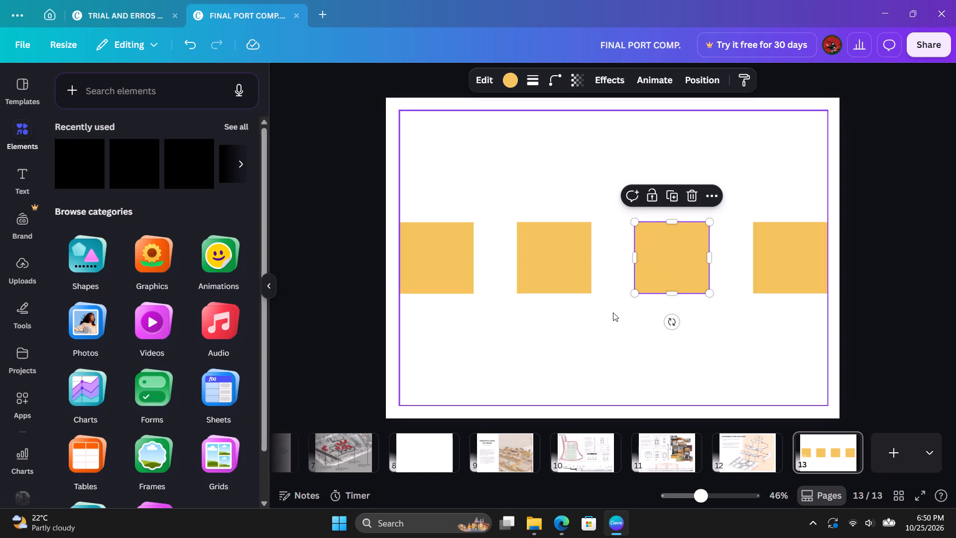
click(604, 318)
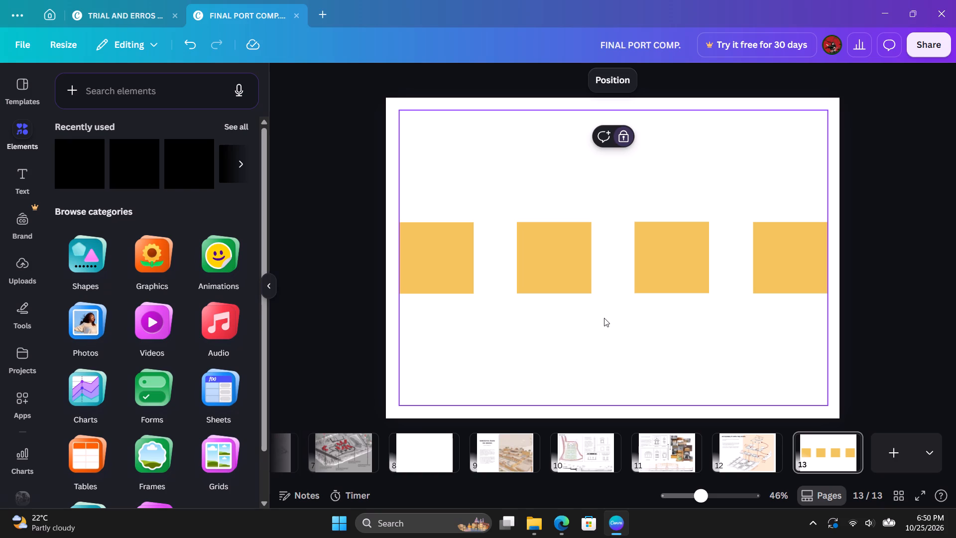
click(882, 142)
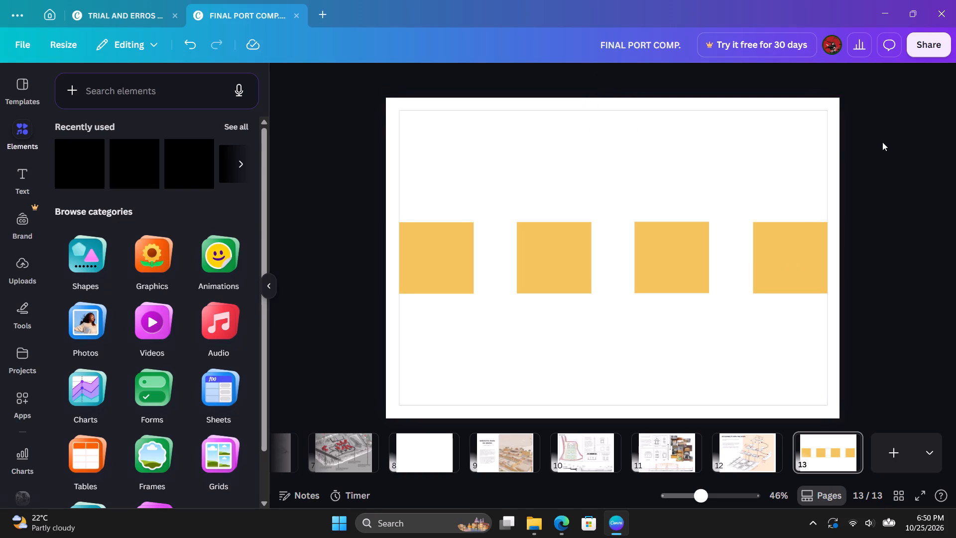
Unlock and delete the thin frame around the row of rectangles on page 13.
click(825, 163)
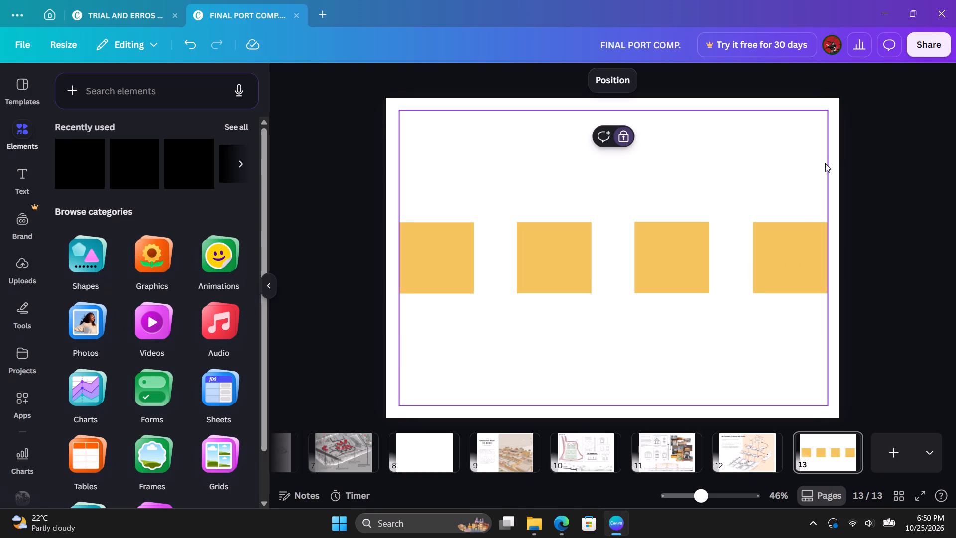
click(625, 140)
key(Delete)
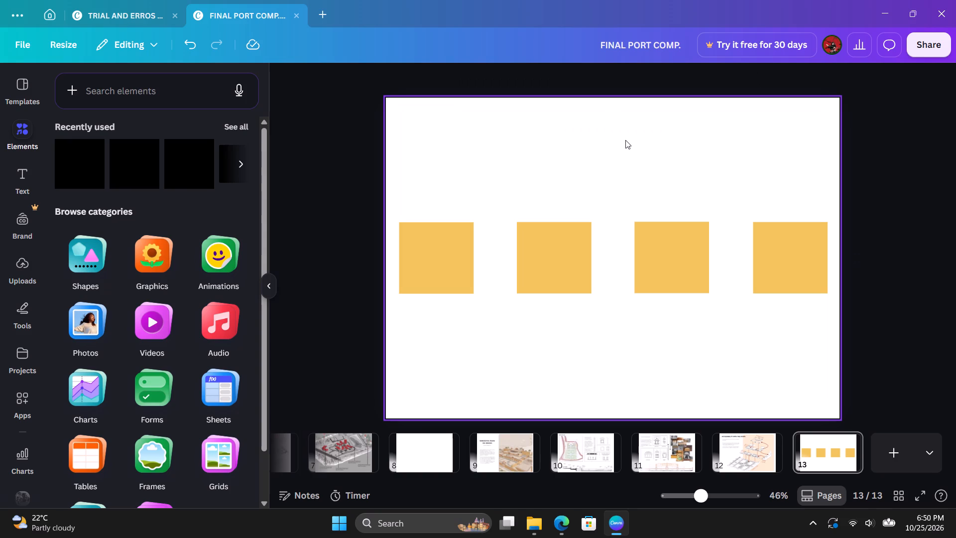
click(921, 228)
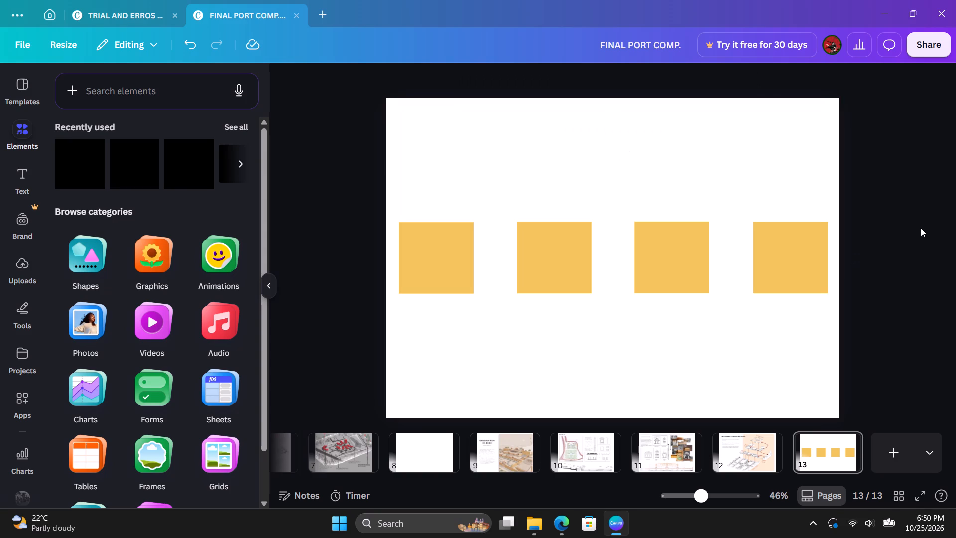
Label the first rectangle in the row HATT.
click(649, 218)
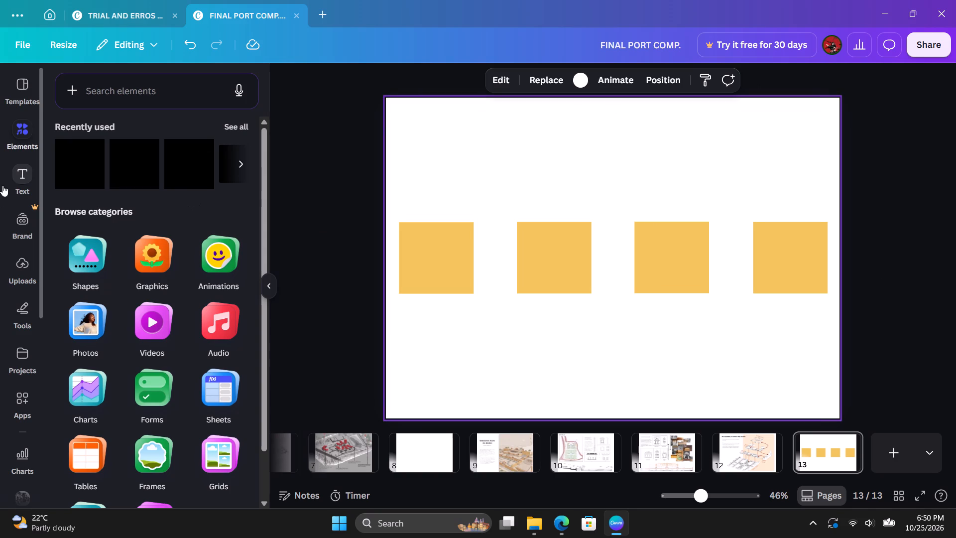
click(15, 176)
click(432, 263)
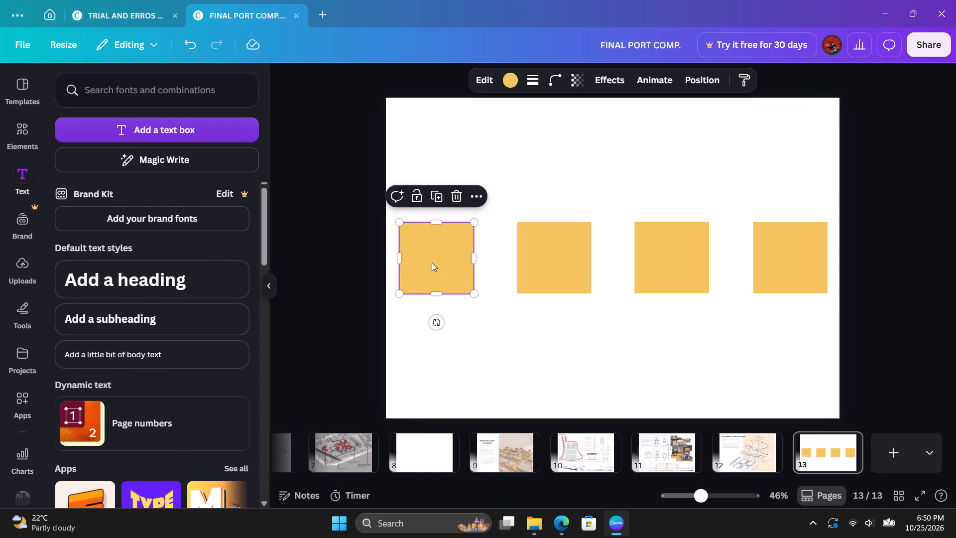
click(432, 263)
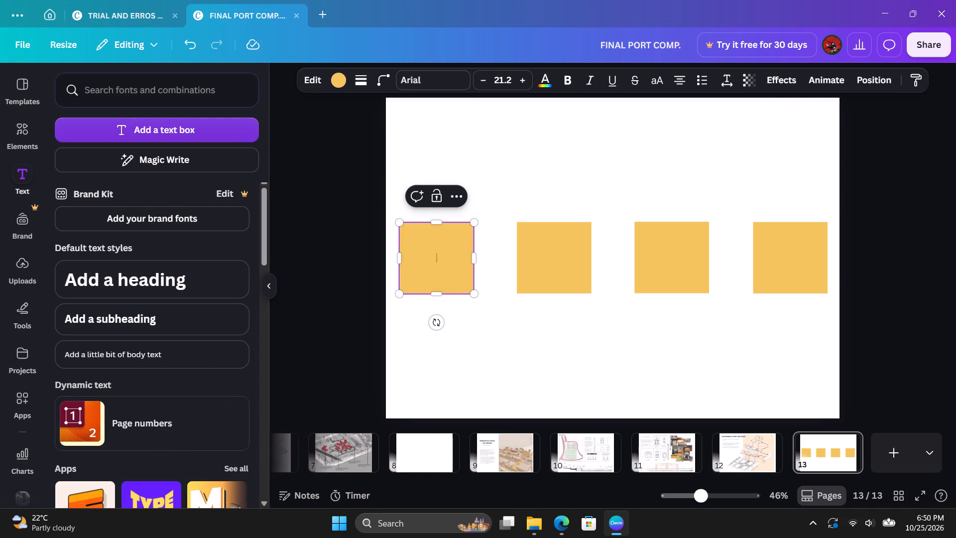
text(ha)
key(BackSpace)
key(BackSpace)
text(HATT)
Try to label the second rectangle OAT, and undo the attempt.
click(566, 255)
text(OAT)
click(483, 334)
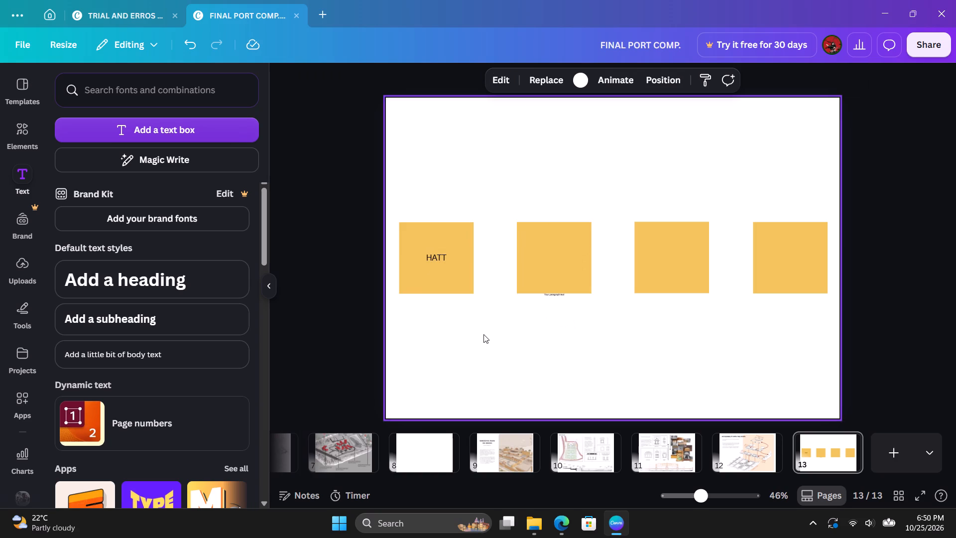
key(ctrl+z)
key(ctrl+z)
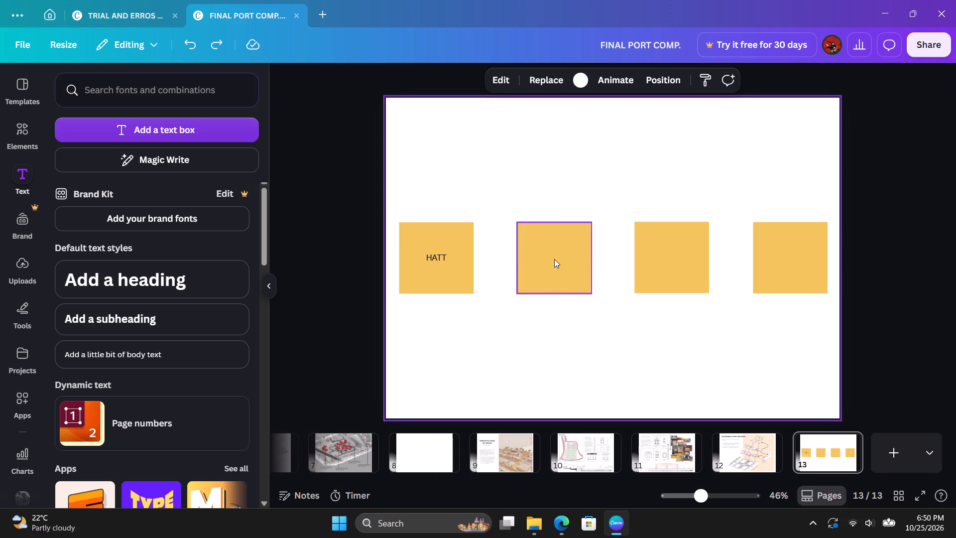
Label the second rectangle OAT and the third rectangle RESTAURANT.
double_click(554, 259)
text(OAT)
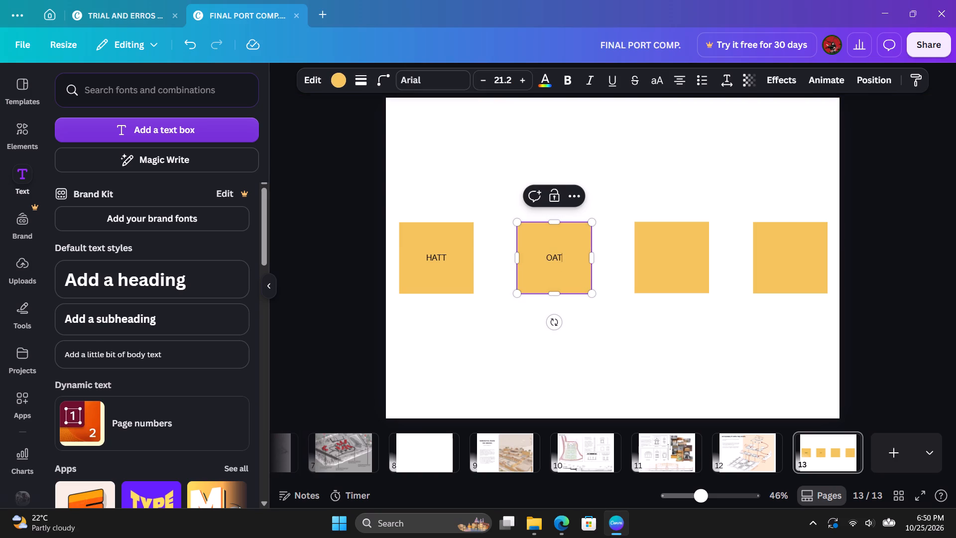
double_click(675, 267)
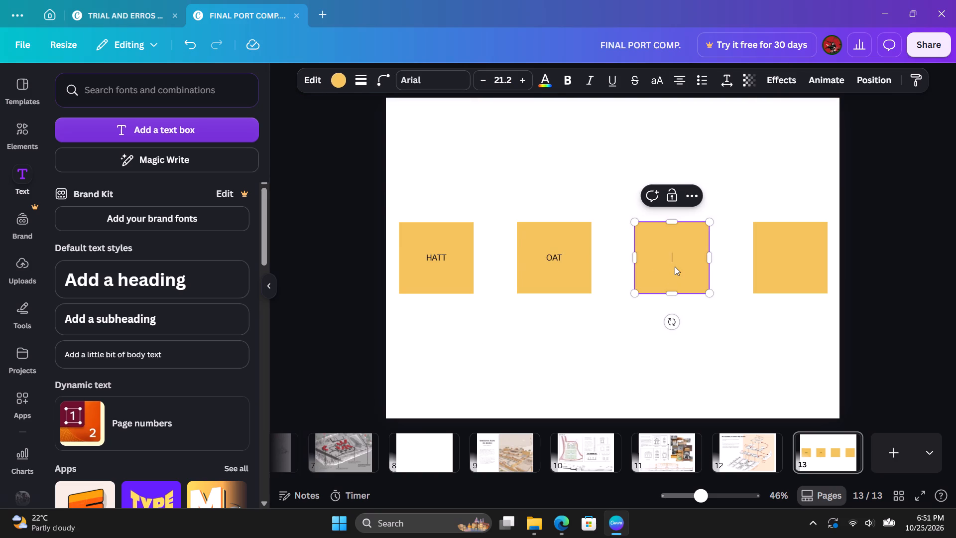
text(RESTAURANT)
Label the fourth rectangle EXHIBITION.
double_click(802, 250)
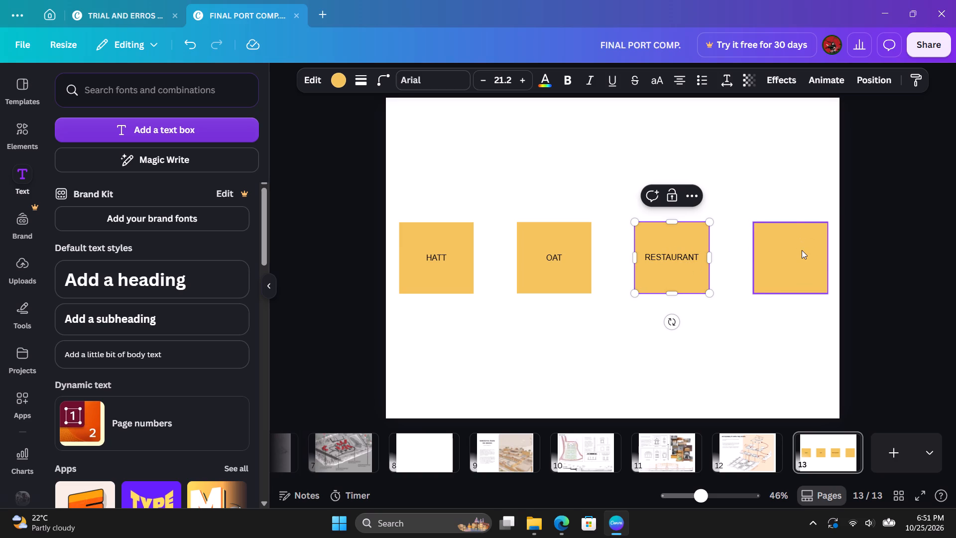
text(EXHI)
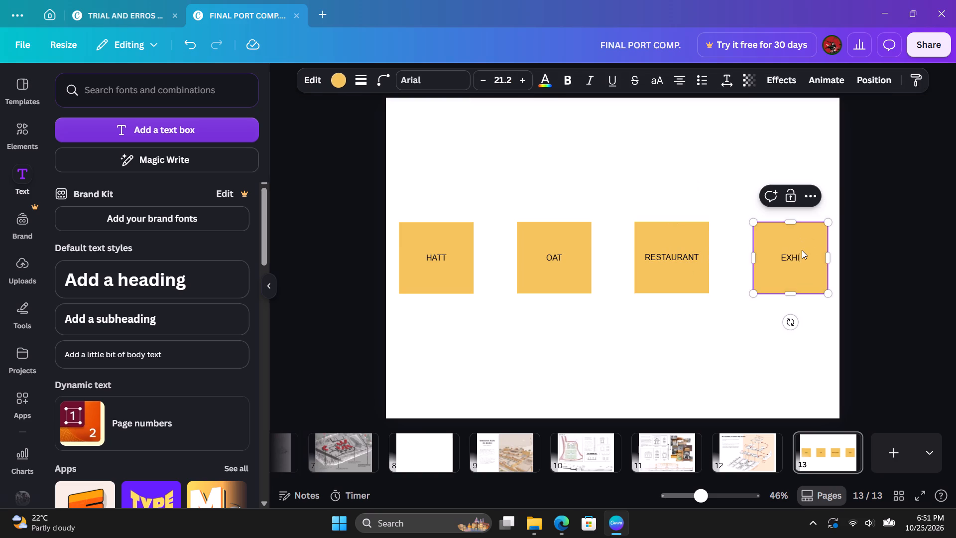
text(BITION)
click(692, 321)
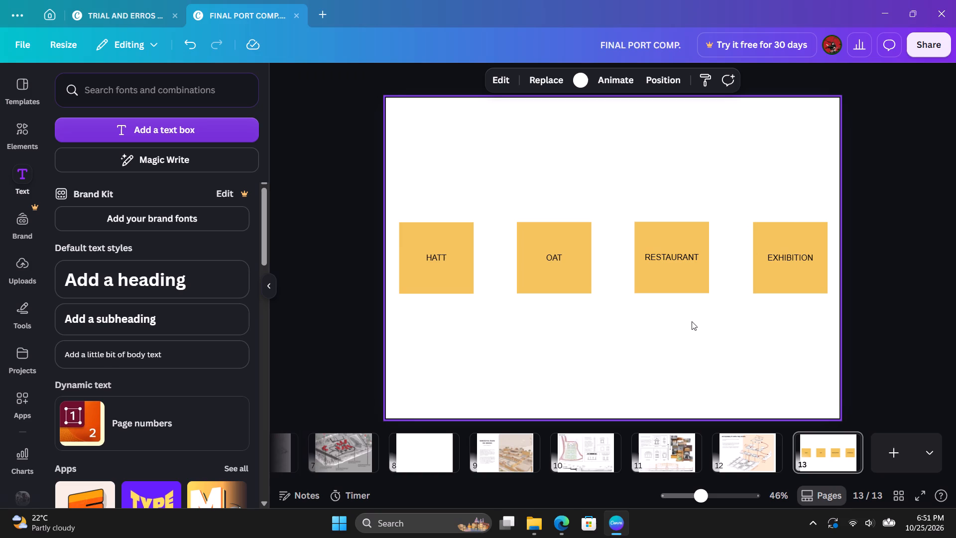
Extend the fourth rectangle's label by adding PERMENANT before EXHIBITION.
click(798, 255)
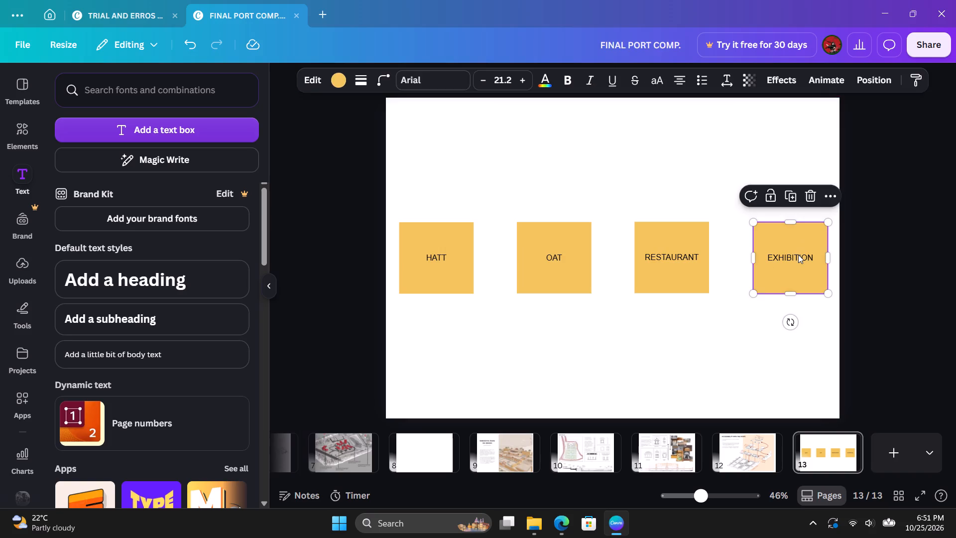
click(798, 255)
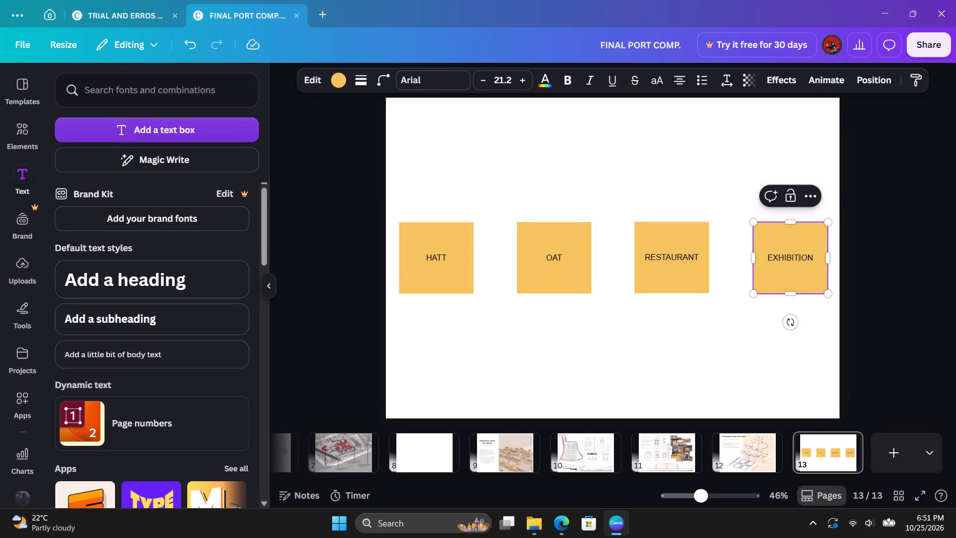
click(764, 255)
text(PERM)
key(e)
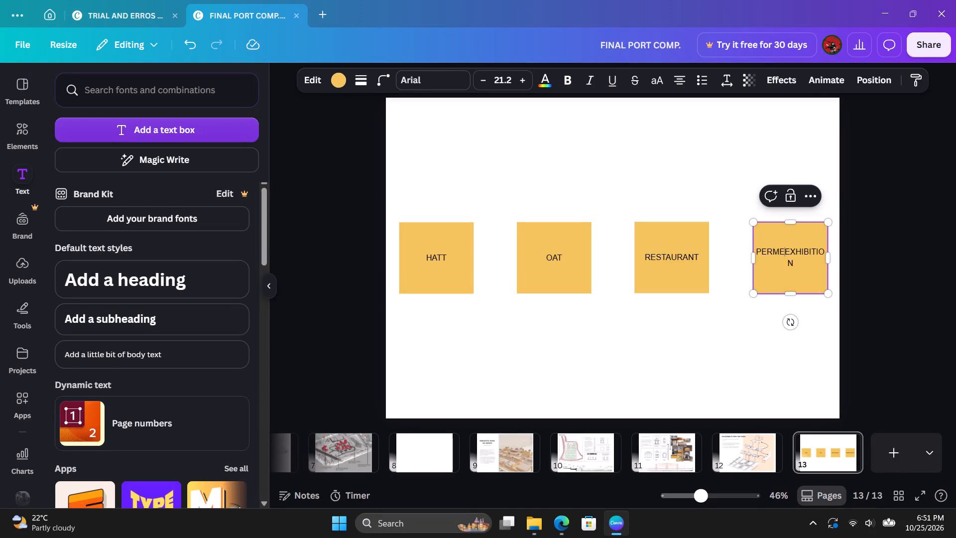
key(BackSpace)
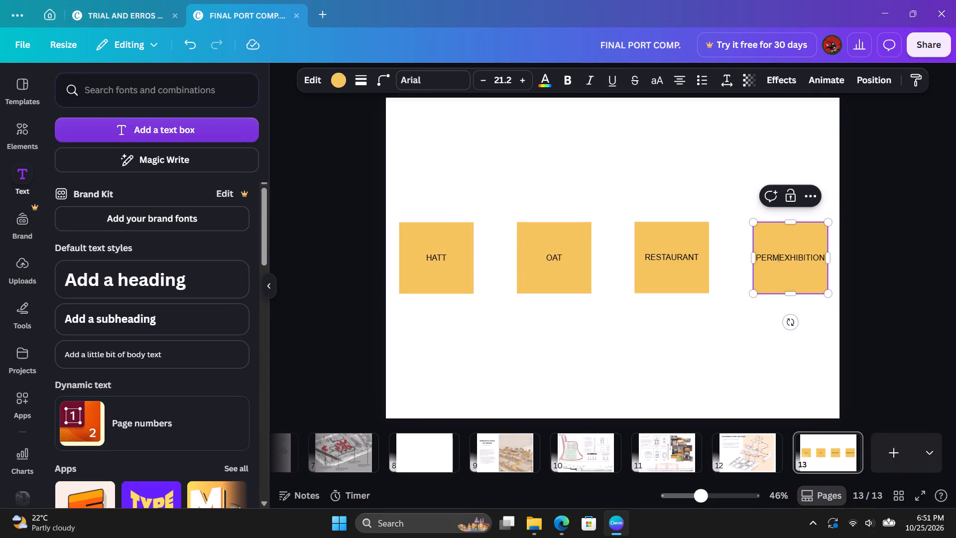
text(ENANT)
key(space)
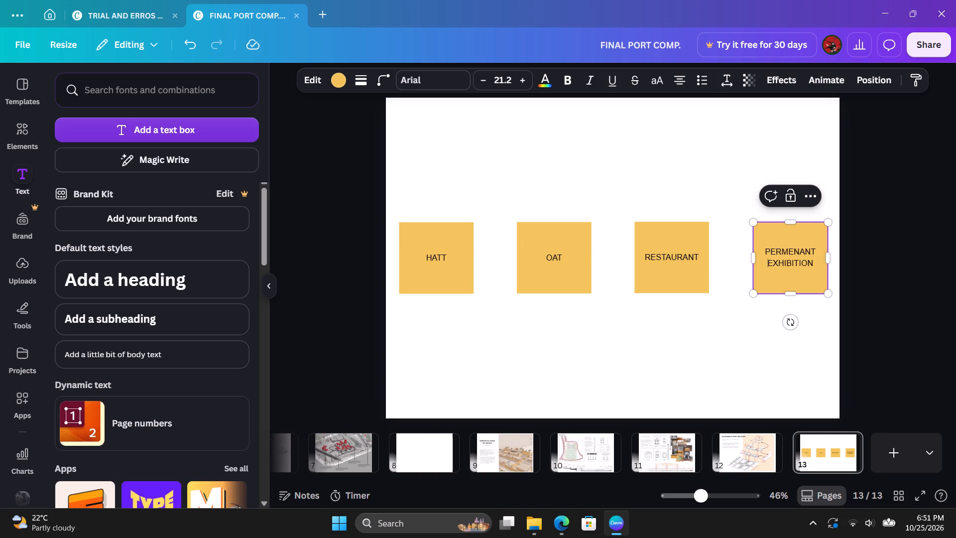
Review pages 9 to 13 of the portfolio, comparing the site plan, chattri drawings and step accessibility pages.
click(636, 350)
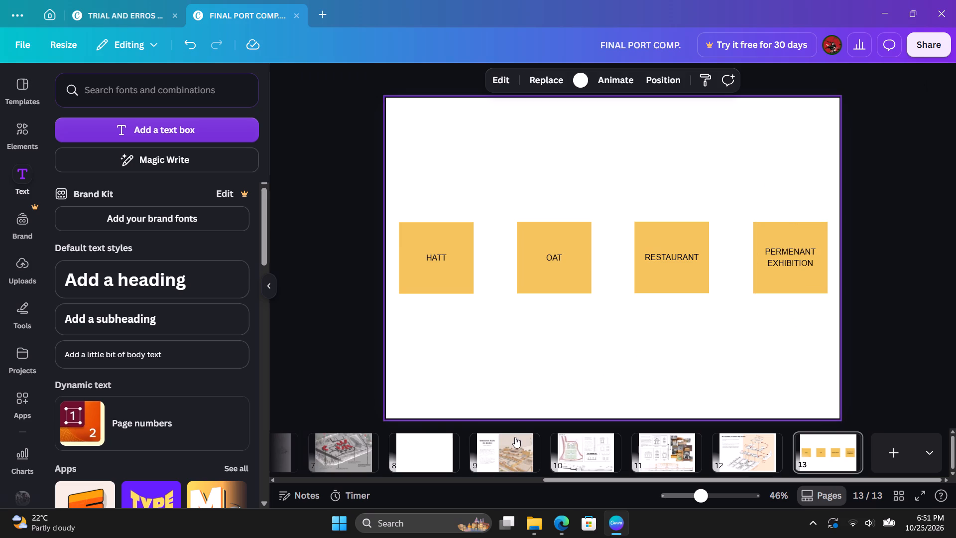
click(515, 437)
key(Right)
key(Right)
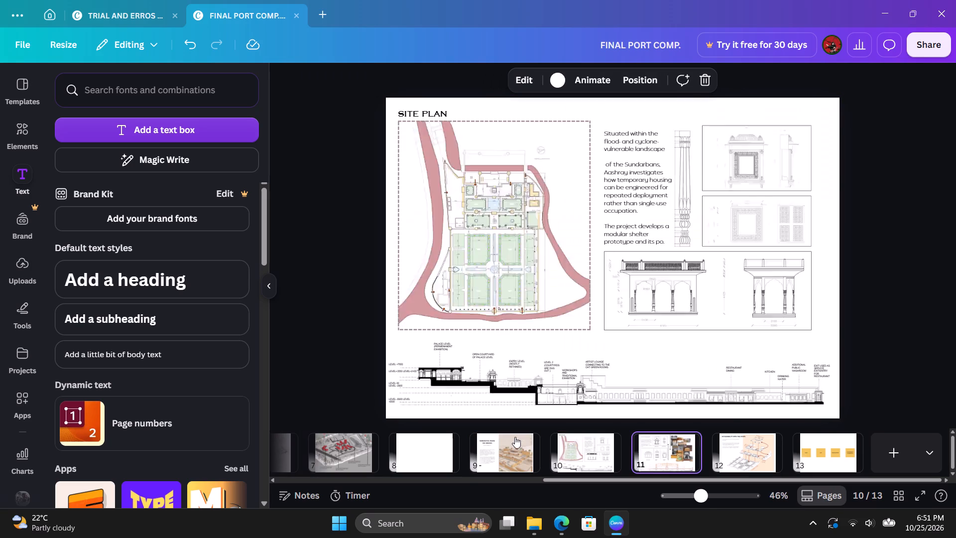
key(Right)
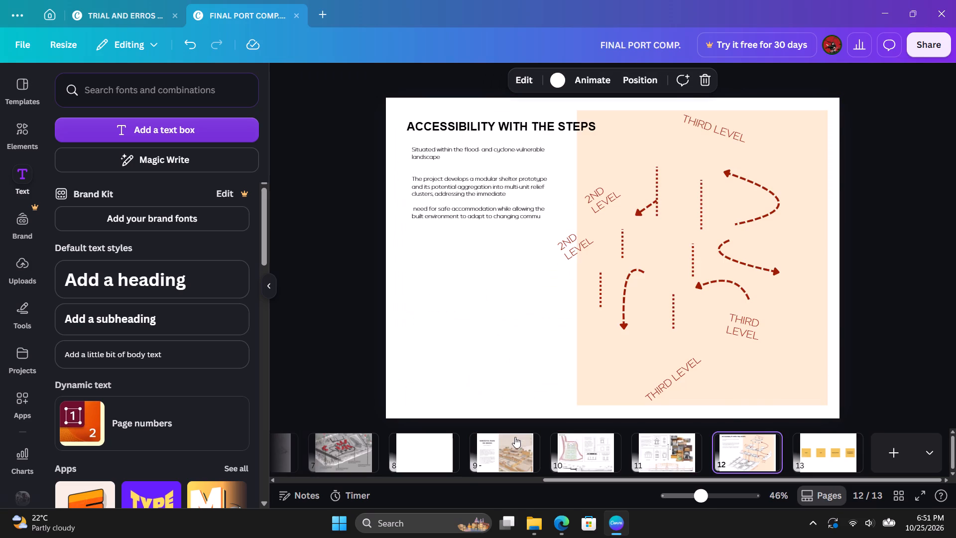
key(Left)
key(Left)
key(Right)
key(Right)
key(Right)
key(Left)
key(Left)
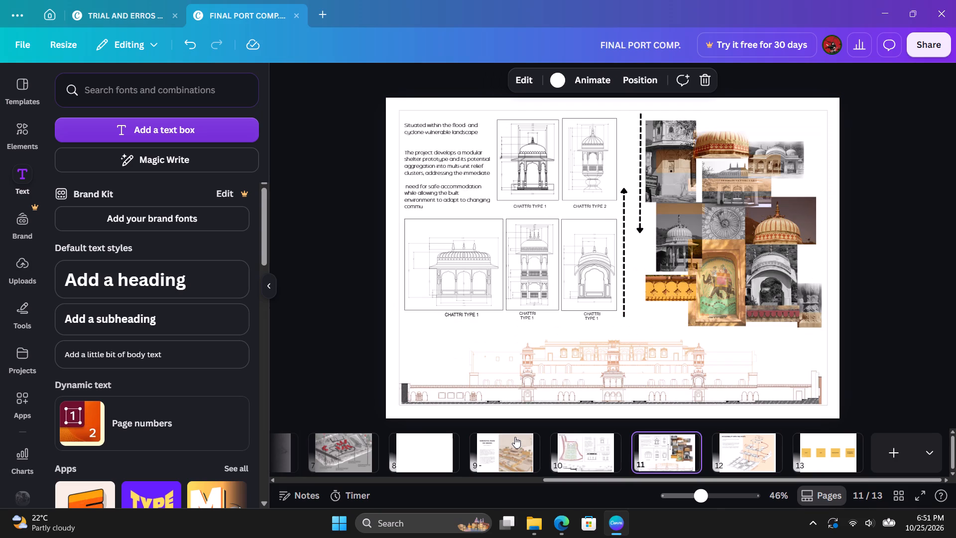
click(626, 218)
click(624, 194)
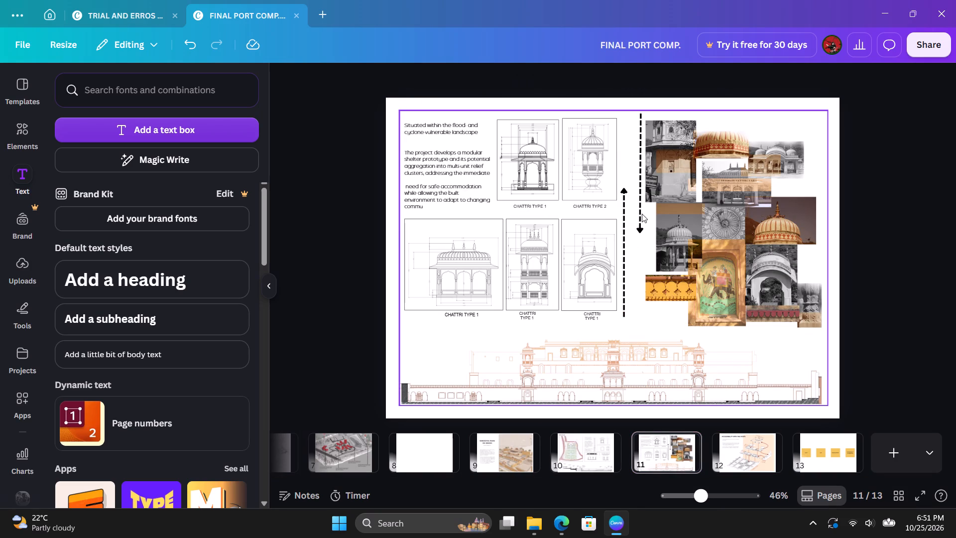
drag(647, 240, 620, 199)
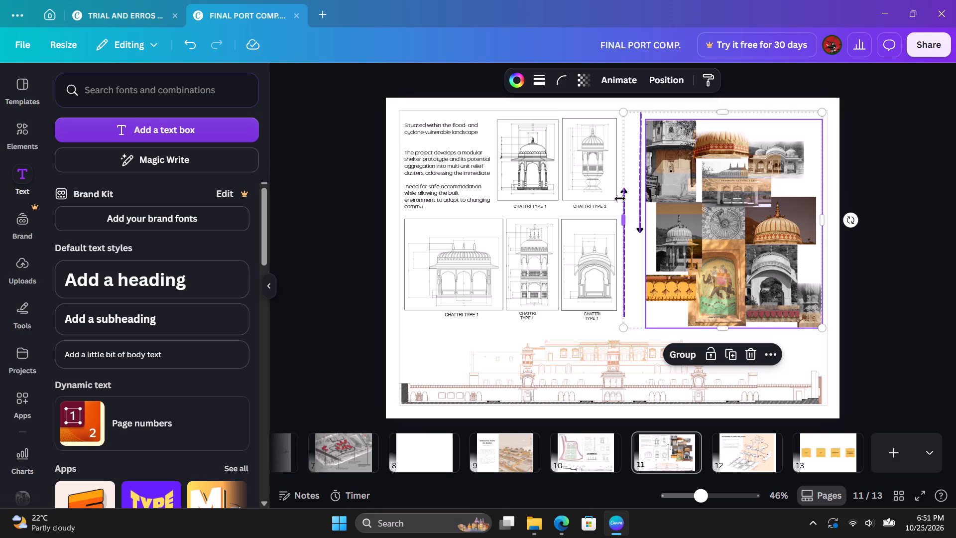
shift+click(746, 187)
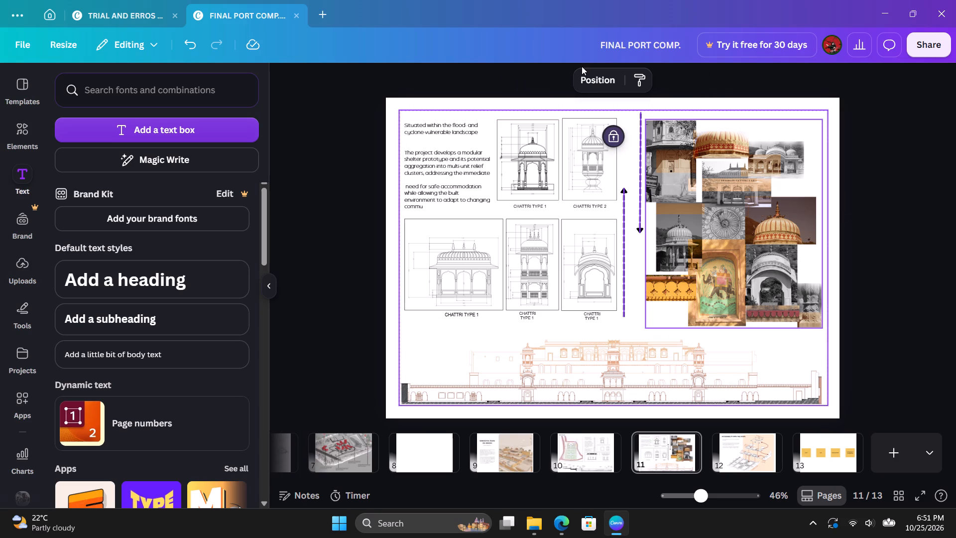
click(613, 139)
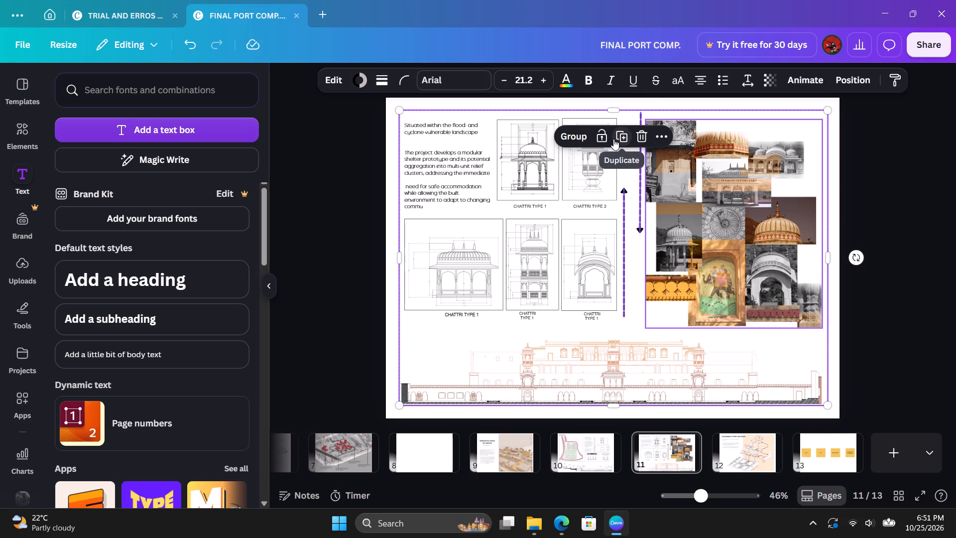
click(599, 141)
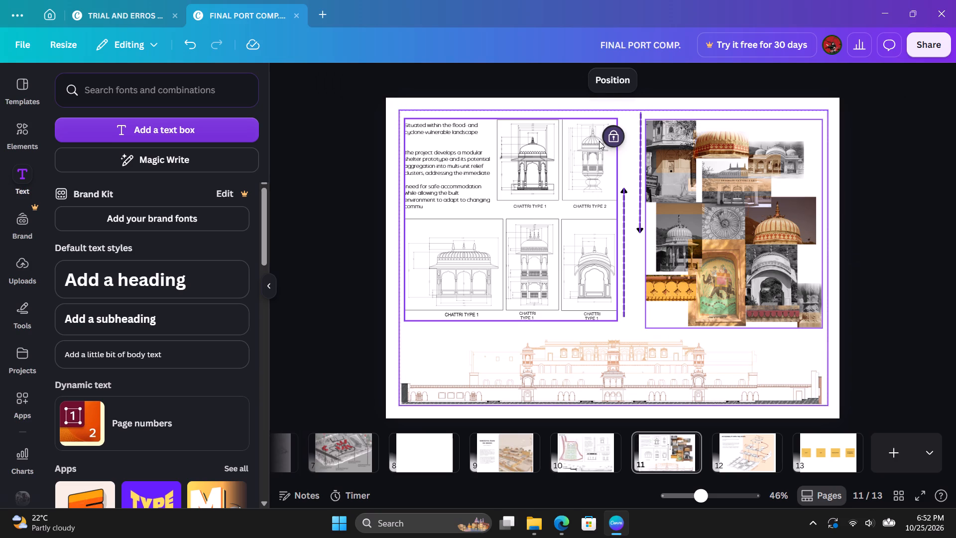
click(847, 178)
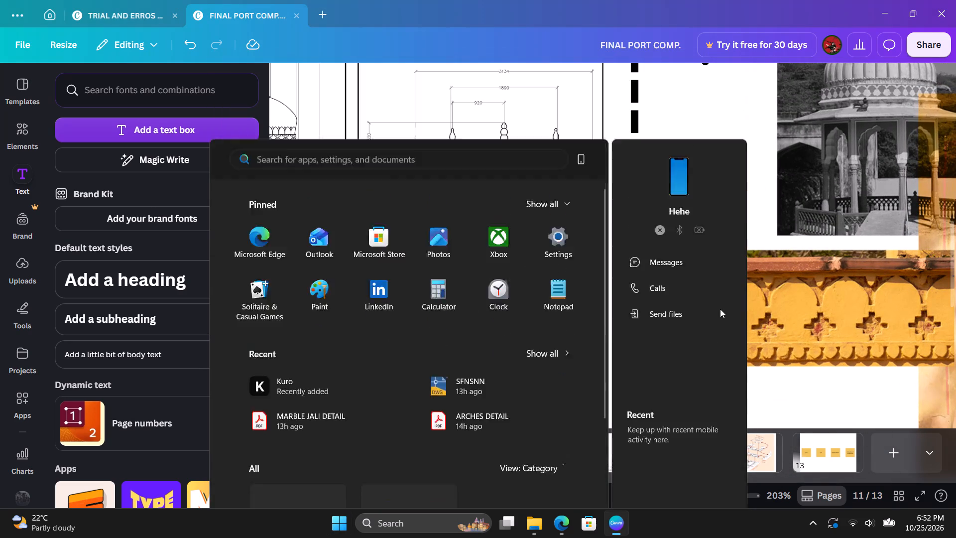
Unlock and delete the large rectangular outline framing all of page 11's content.
drag(650, 399, 620, 403)
drag(646, 396, 630, 380)
click(630, 380)
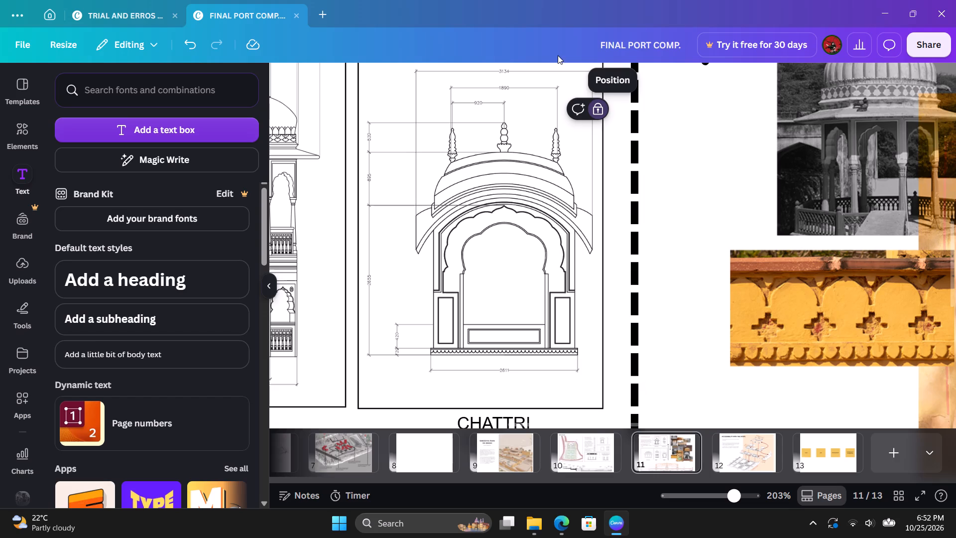
click(597, 107)
click(674, 281)
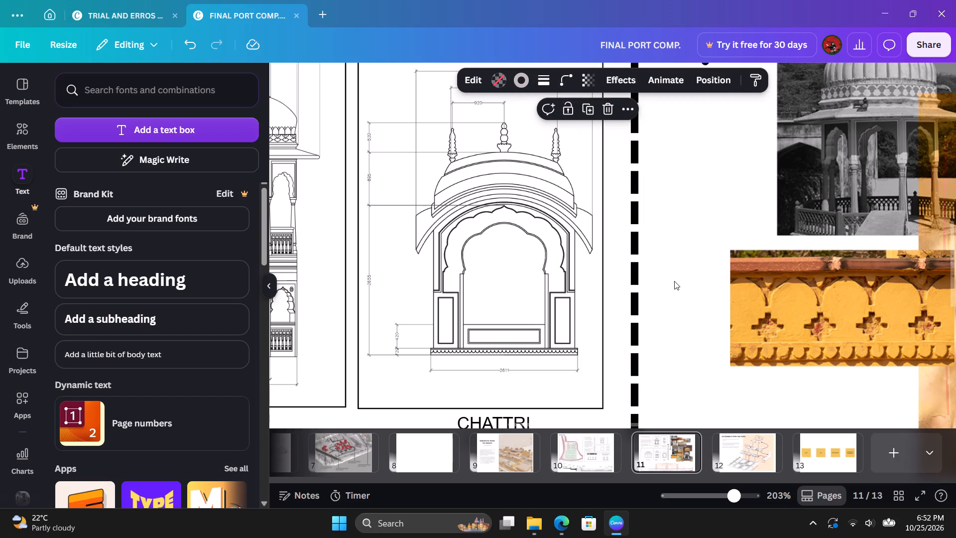
click(637, 294)
drag(668, 329, 631, 304)
key(ctrl+z)
drag(672, 358, 640, 340)
key(ctrl+z)
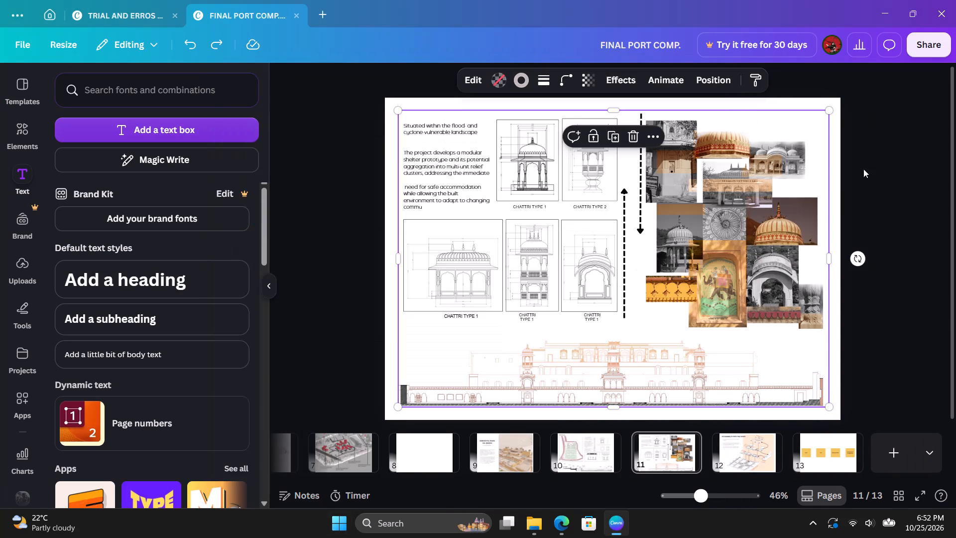
key(Delete)
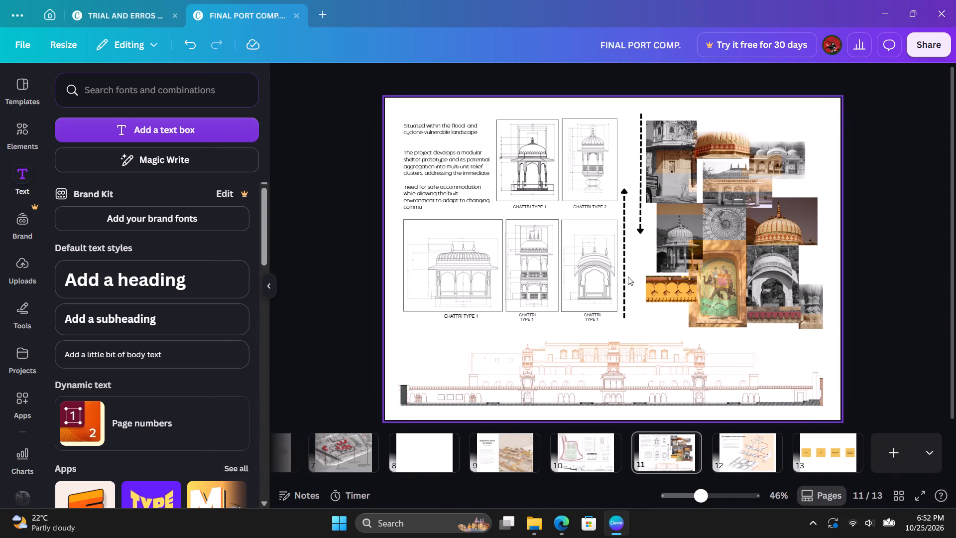
Unlock the upward dashed arrow beside the chattri drawings on page 11 and set its stroke weight to 1, with the dashed style.
click(628, 276)
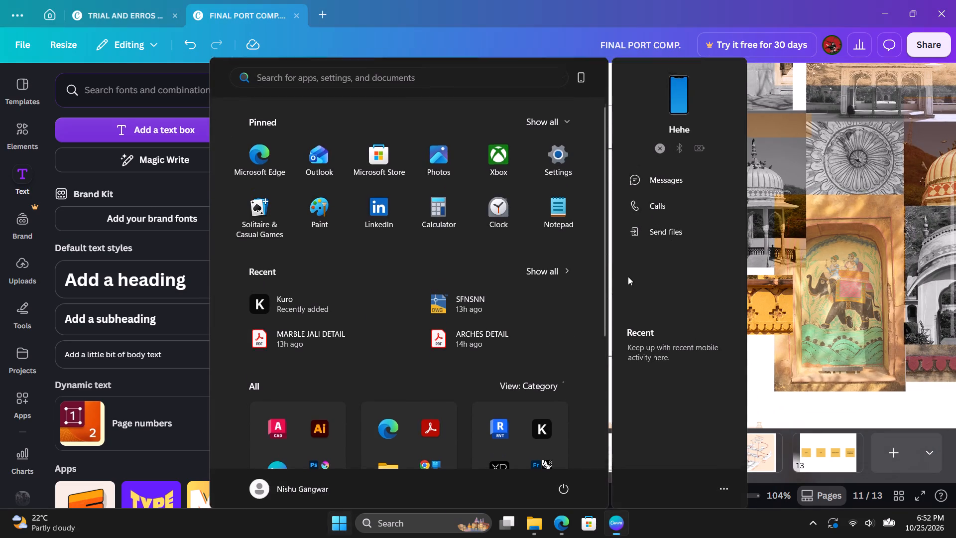
click(627, 285)
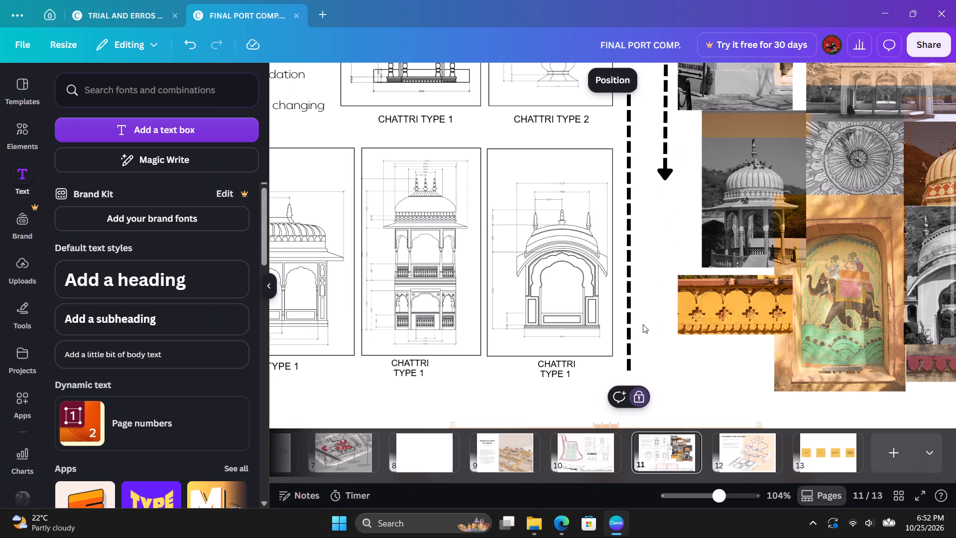
drag(644, 331, 622, 316)
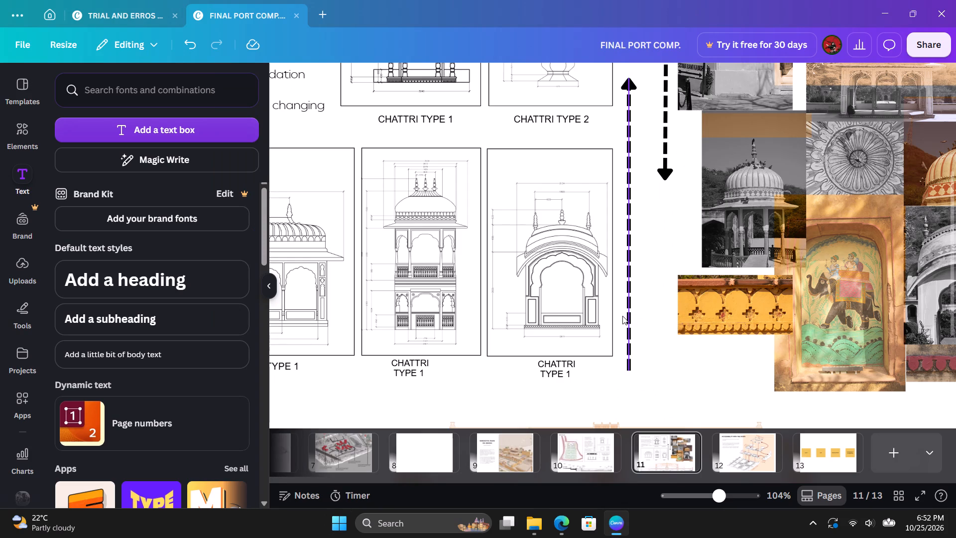
drag(649, 205, 615, 175)
click(628, 330)
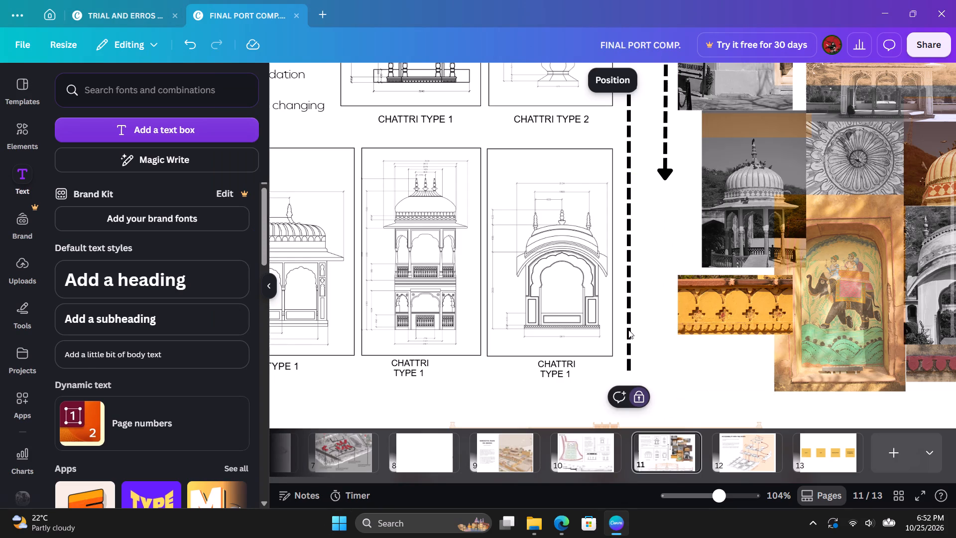
click(638, 395)
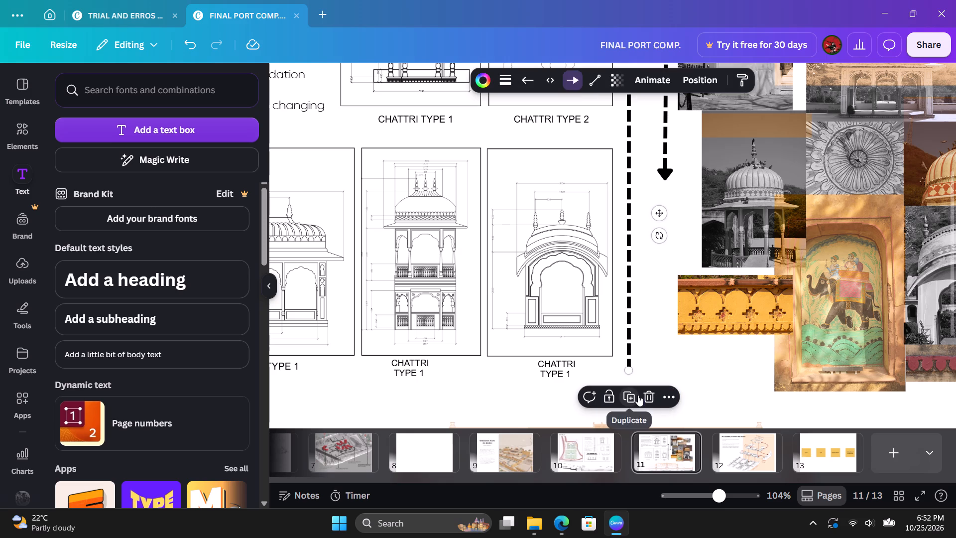
right_click(522, 90)
click(505, 84)
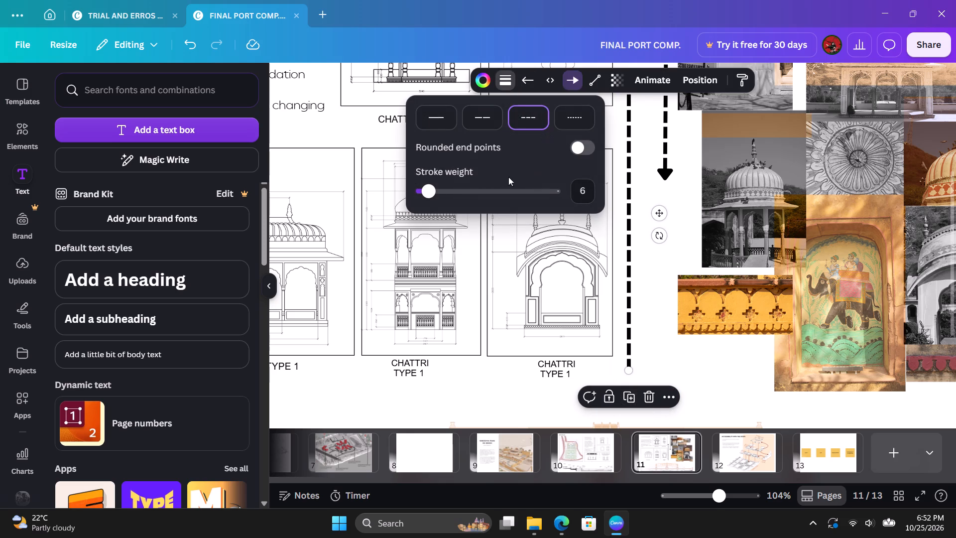
click(584, 189)
key(1)
key(Return)
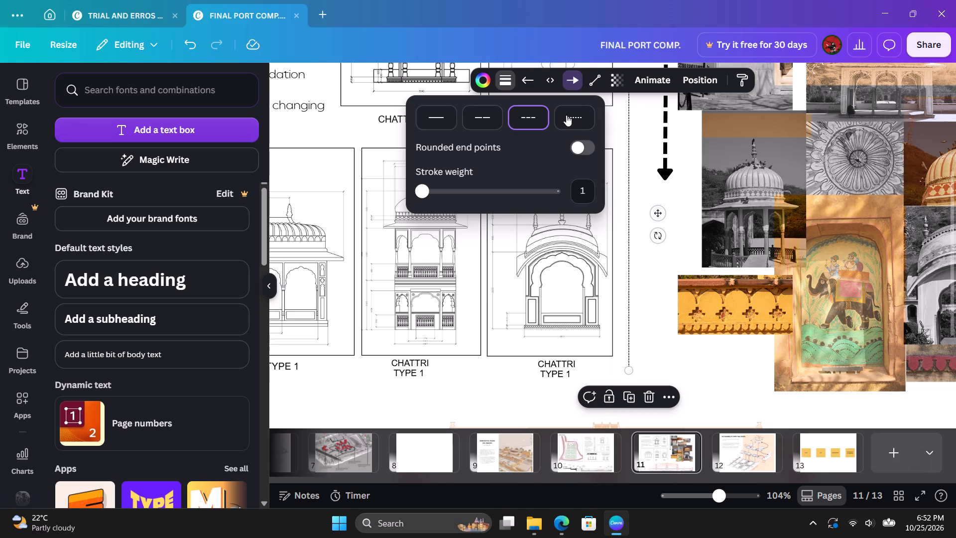
click(566, 115)
click(538, 115)
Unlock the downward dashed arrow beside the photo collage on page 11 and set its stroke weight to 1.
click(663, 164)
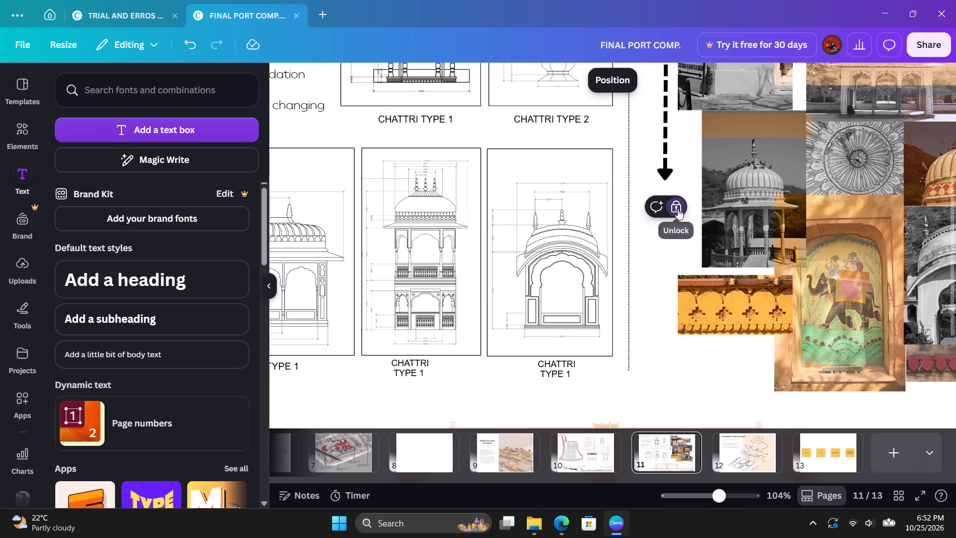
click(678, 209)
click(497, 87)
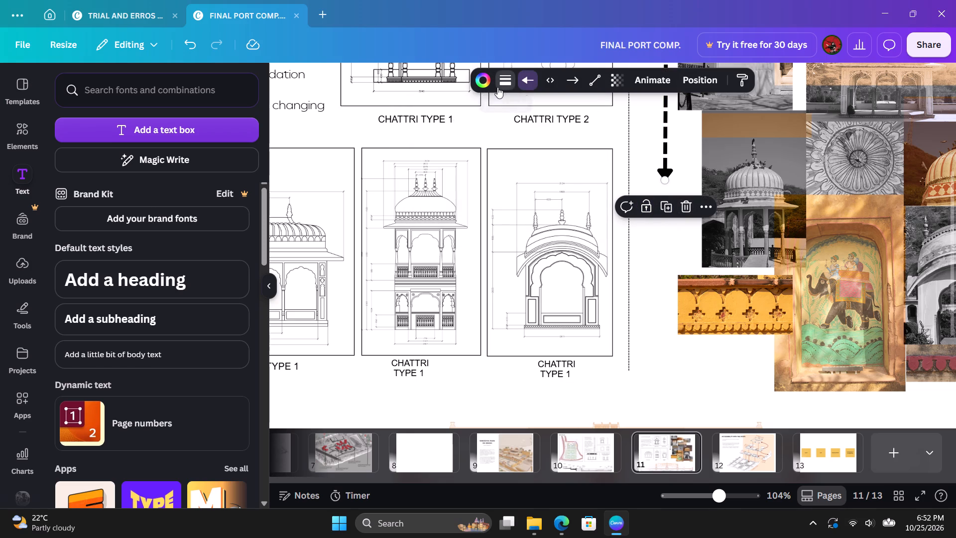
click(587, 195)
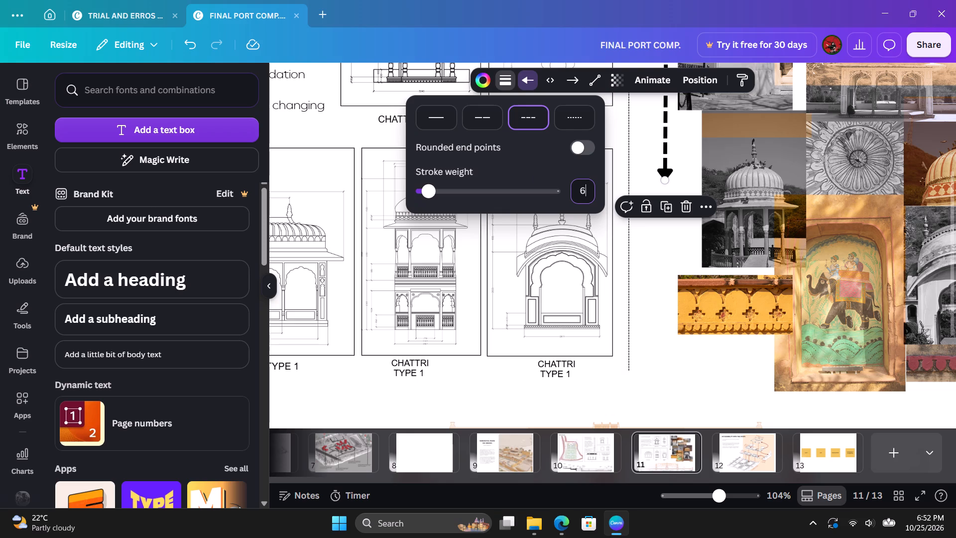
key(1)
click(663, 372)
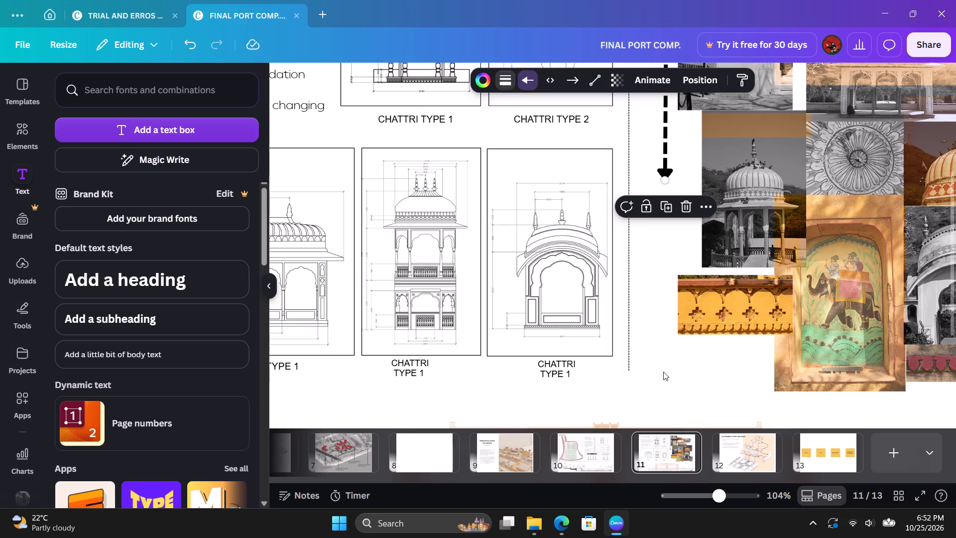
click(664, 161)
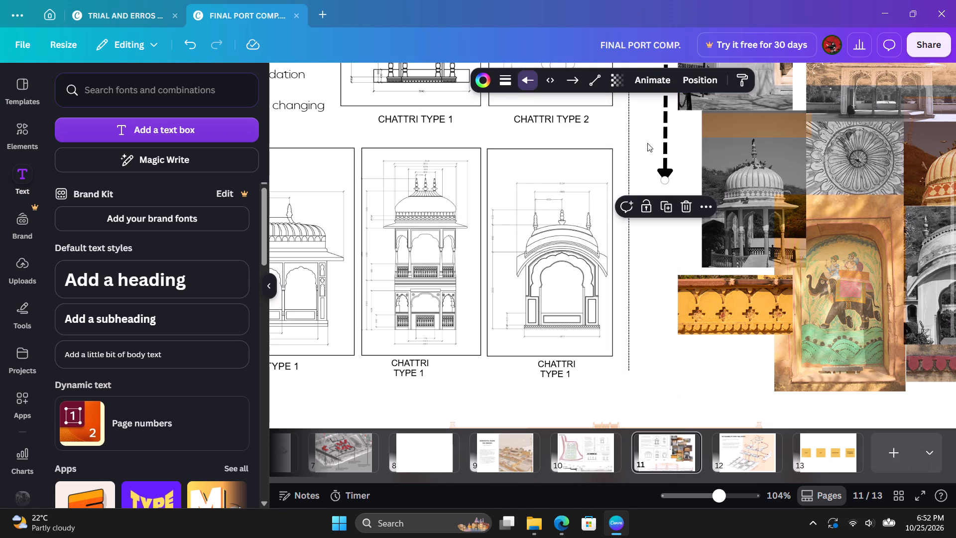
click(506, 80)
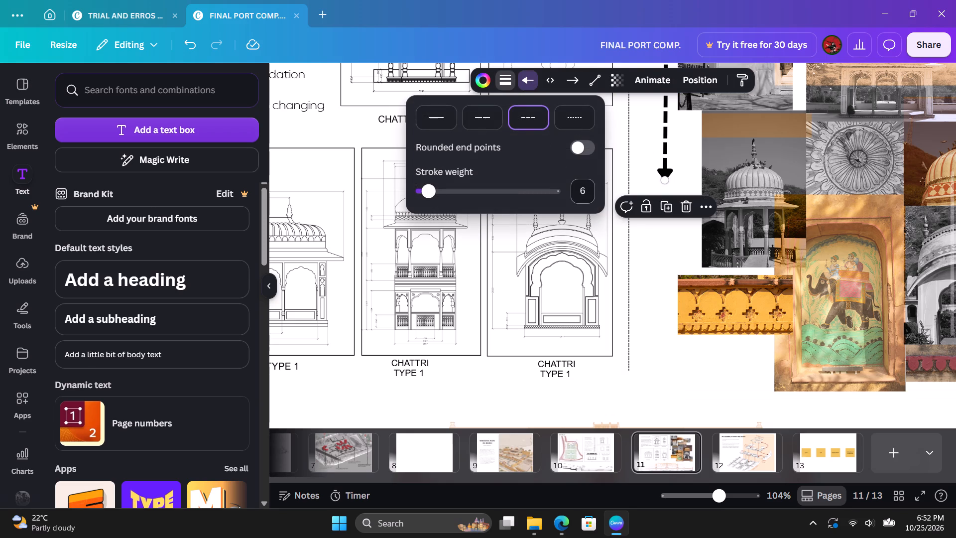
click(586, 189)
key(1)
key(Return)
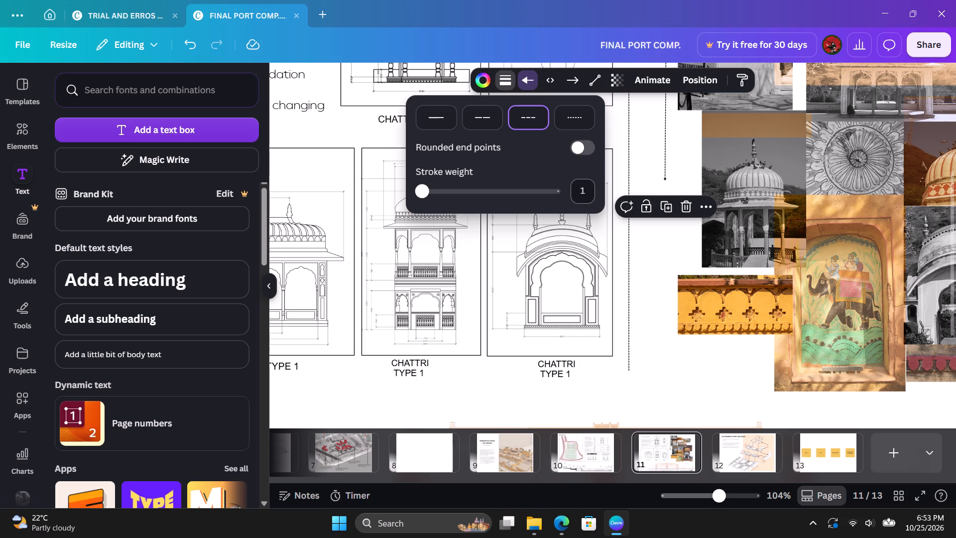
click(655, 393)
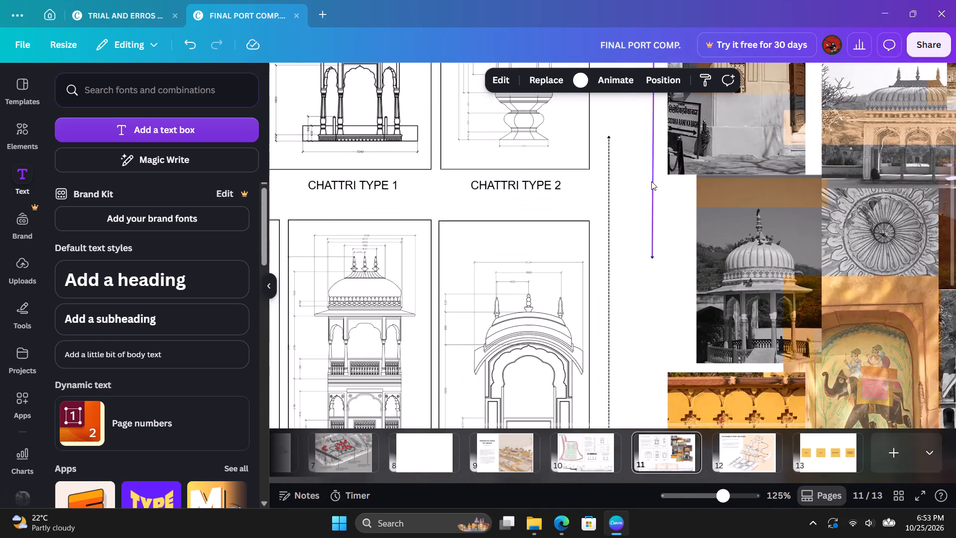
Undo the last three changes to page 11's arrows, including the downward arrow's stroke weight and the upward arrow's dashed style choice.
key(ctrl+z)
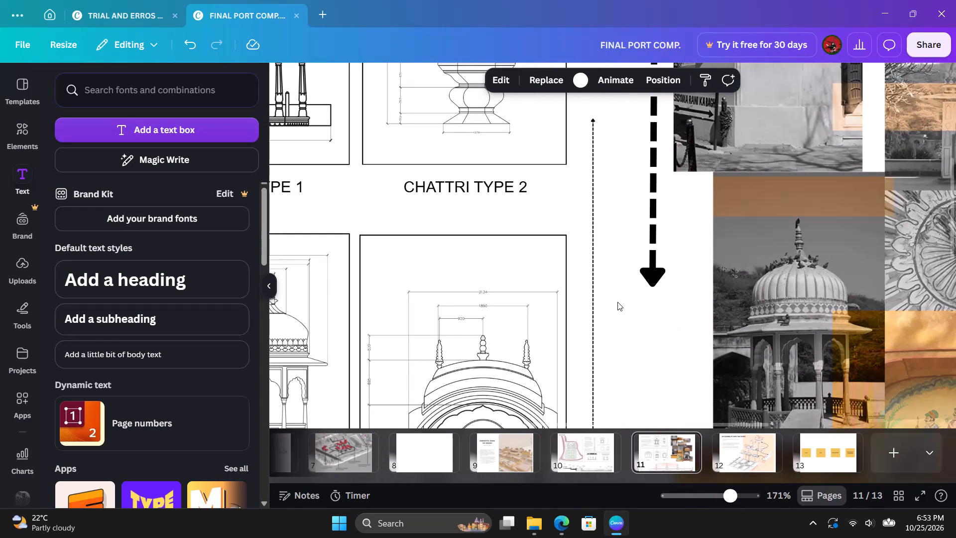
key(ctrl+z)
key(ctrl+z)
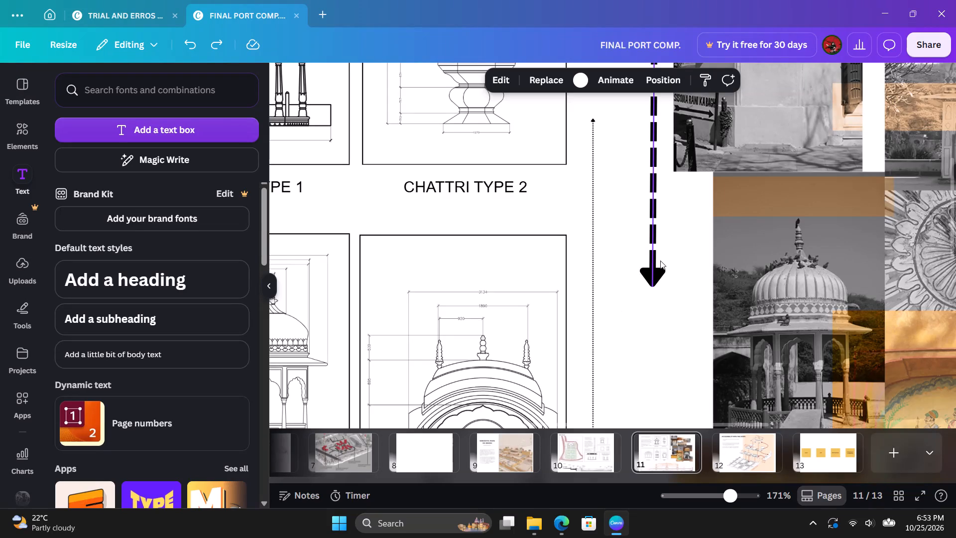
Undo one more change to page 11's arrows.
key(ctrl+z)
click(627, 325)
Unlock the downward dashed arrow beside the photo collage on page 11 and reduce its stroke weight.
click(651, 284)
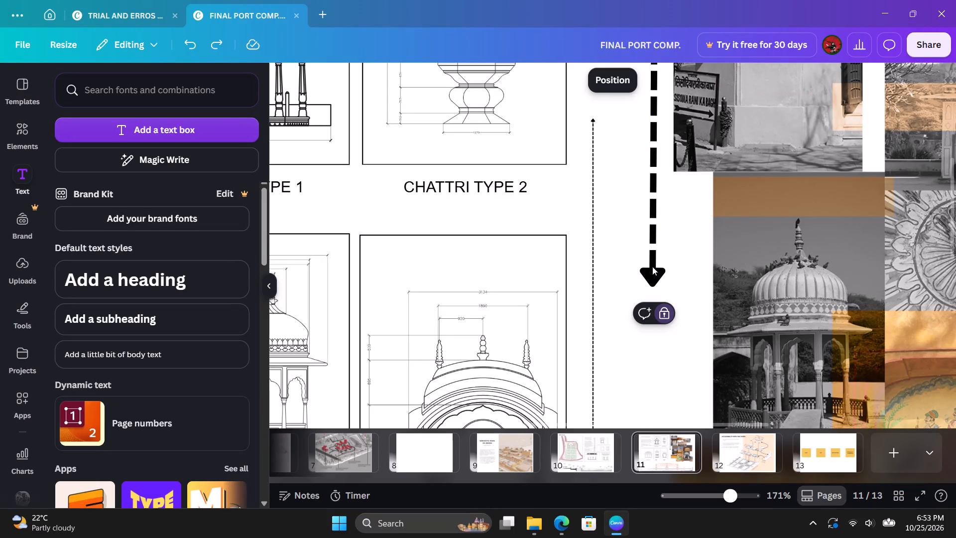
click(663, 304)
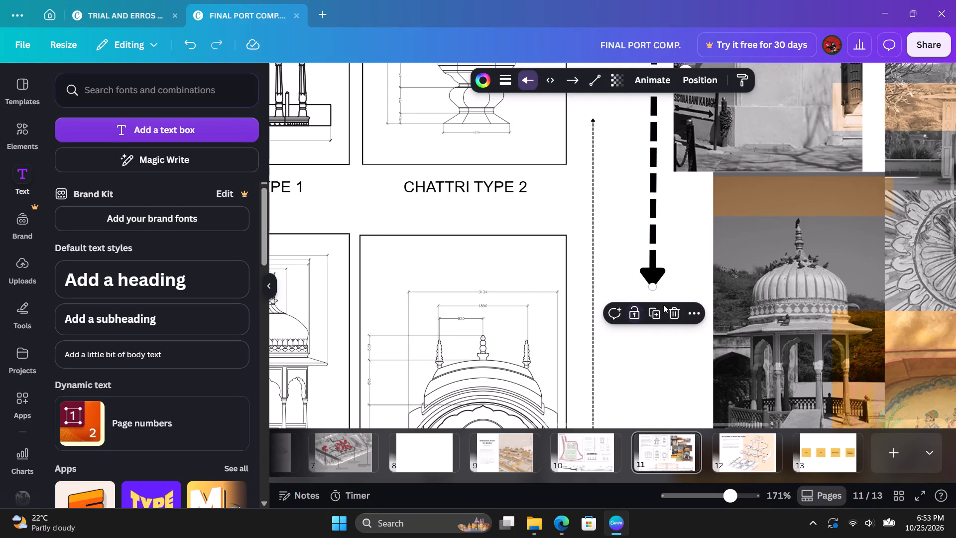
click(507, 81)
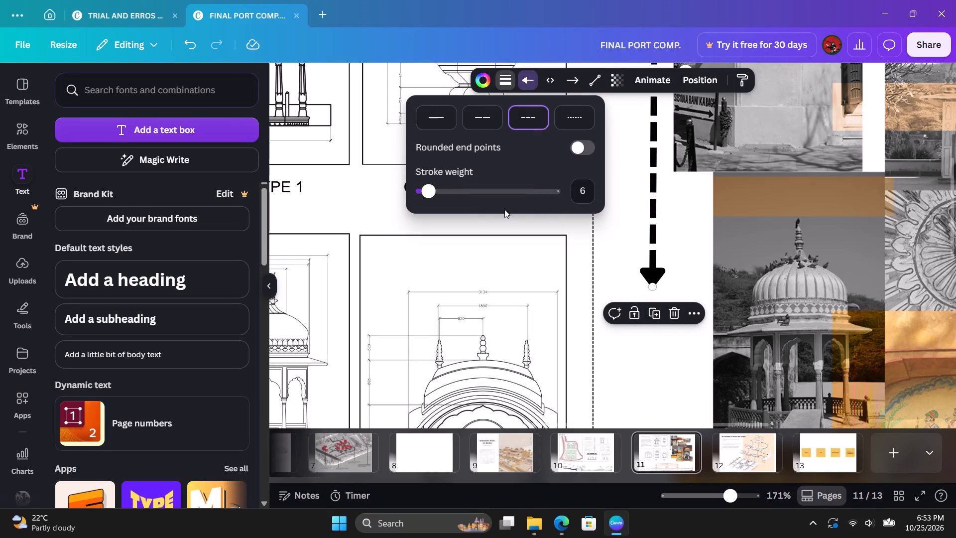
drag(431, 193, 426, 193)
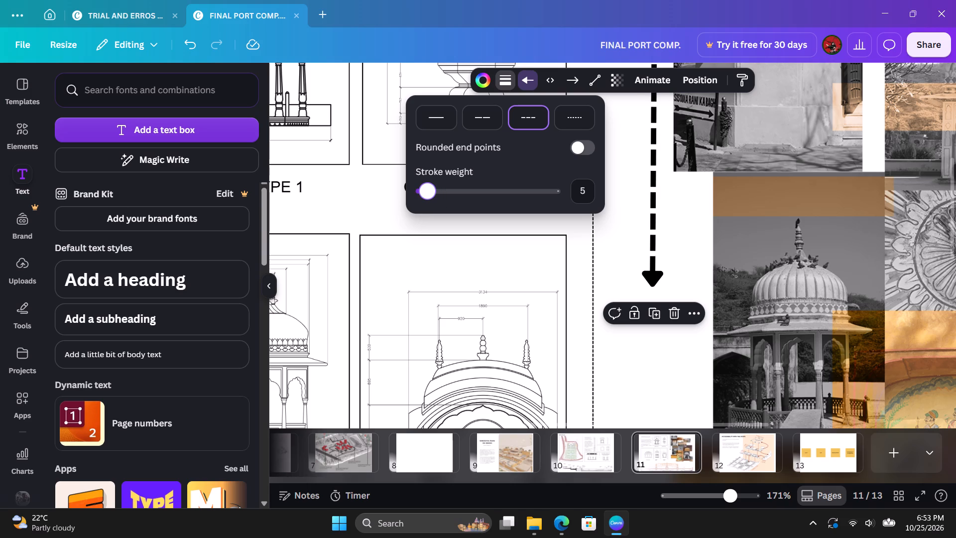
drag(426, 193, 423, 193)
click(624, 240)
Set the stroke weight of the upward dashed arrow beside the chattri drawings to 2.
drag(624, 240, 582, 274)
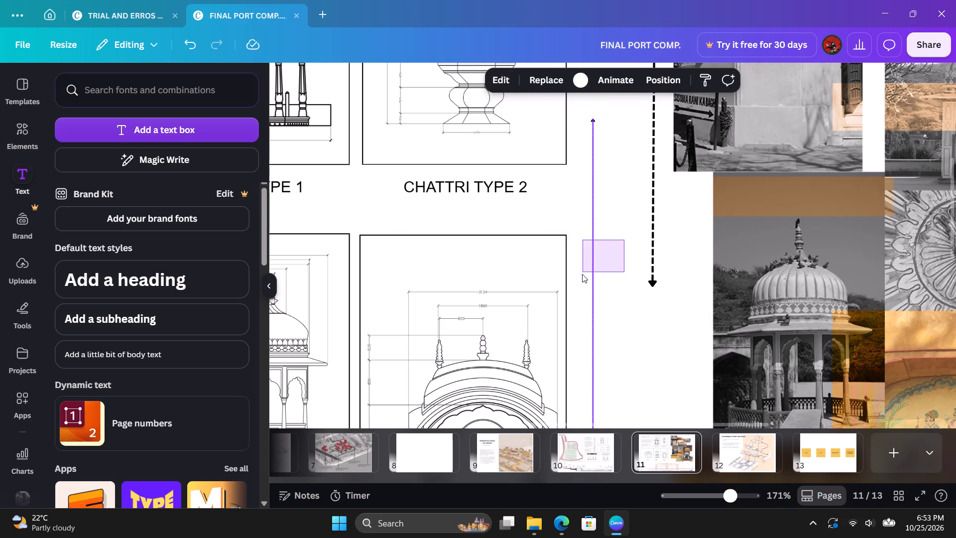
drag(582, 274, 579, 275)
click(506, 82)
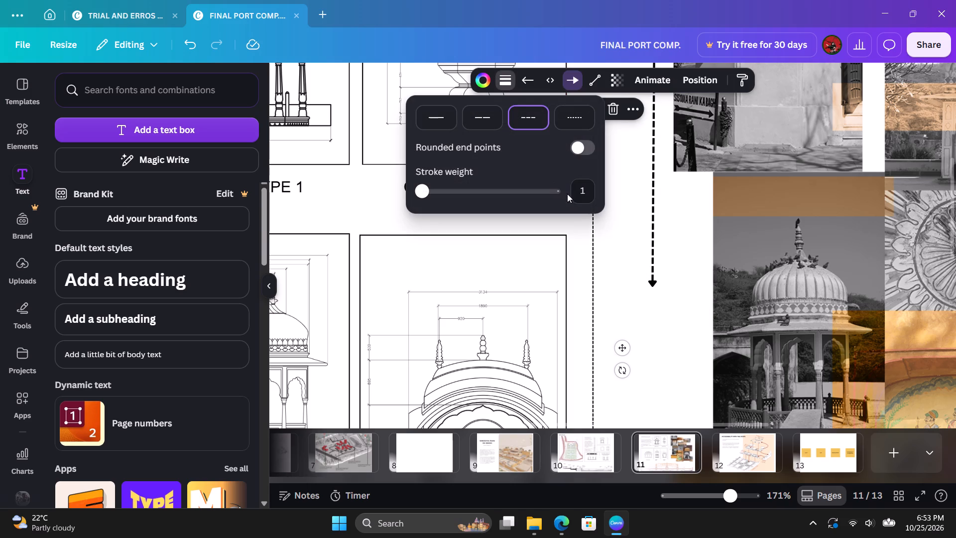
click(579, 189)
key(2)
key(Return)
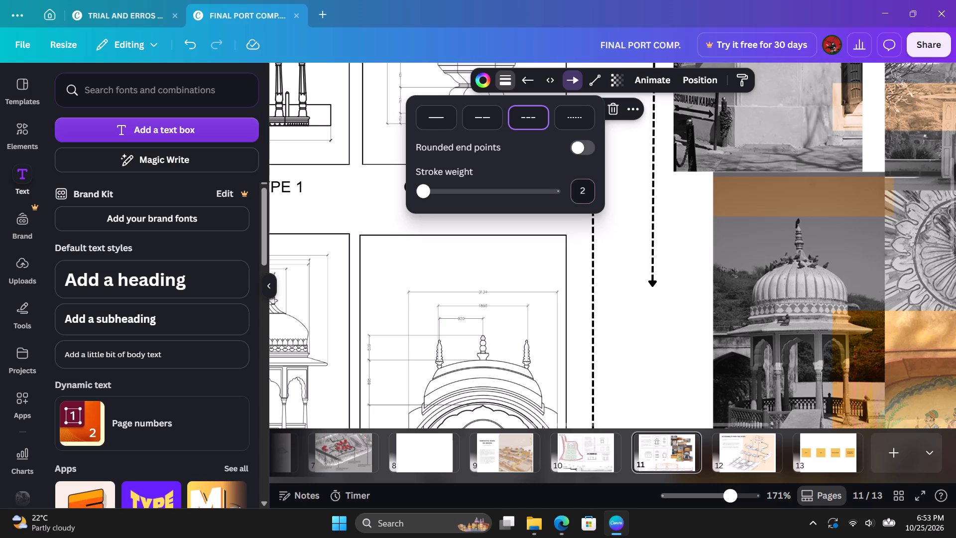
click(639, 319)
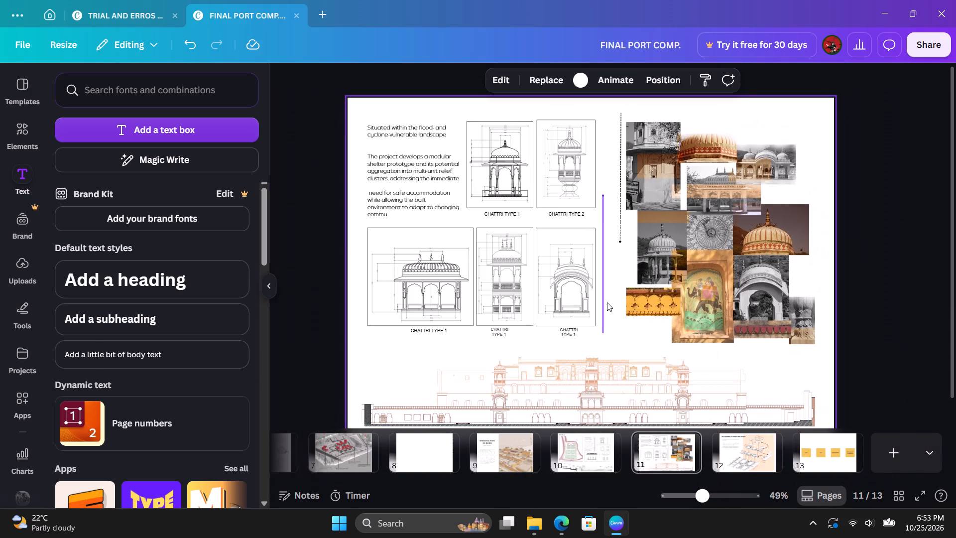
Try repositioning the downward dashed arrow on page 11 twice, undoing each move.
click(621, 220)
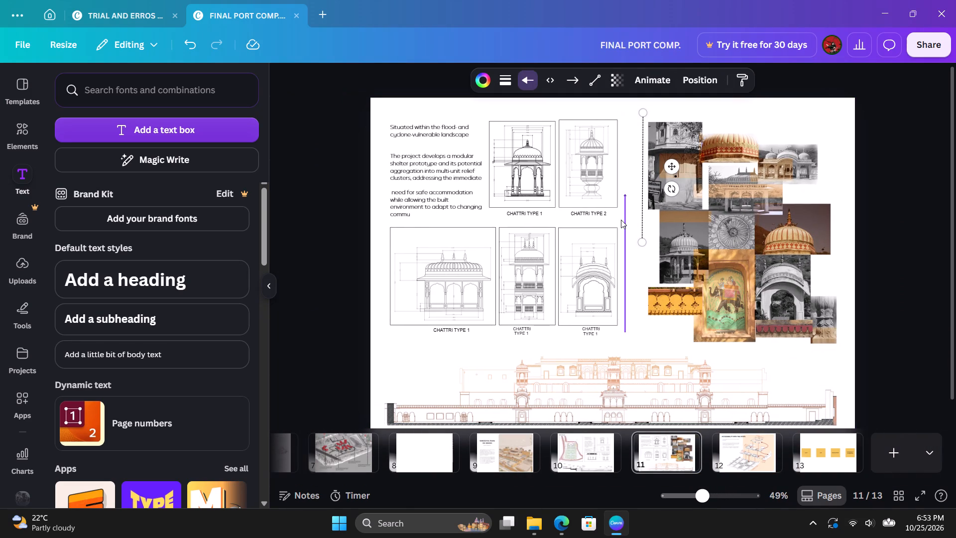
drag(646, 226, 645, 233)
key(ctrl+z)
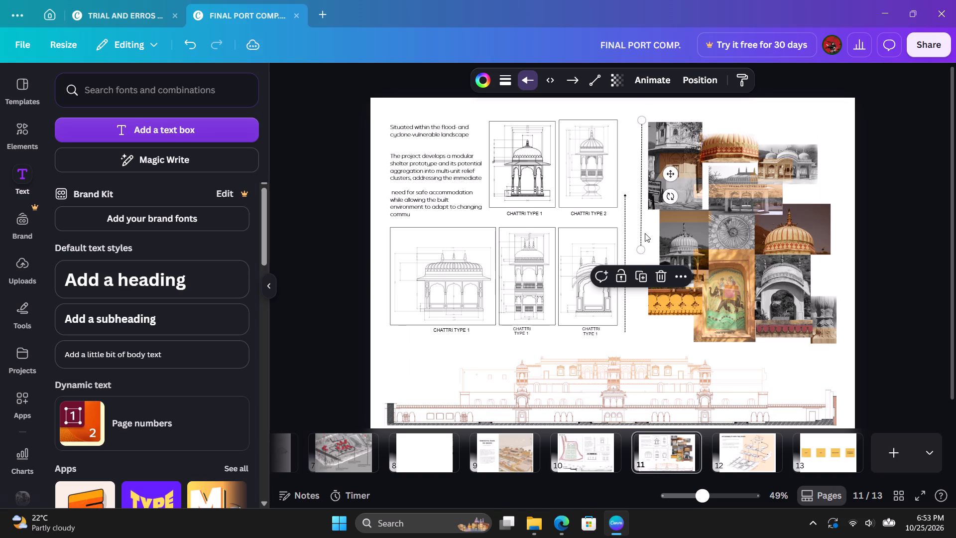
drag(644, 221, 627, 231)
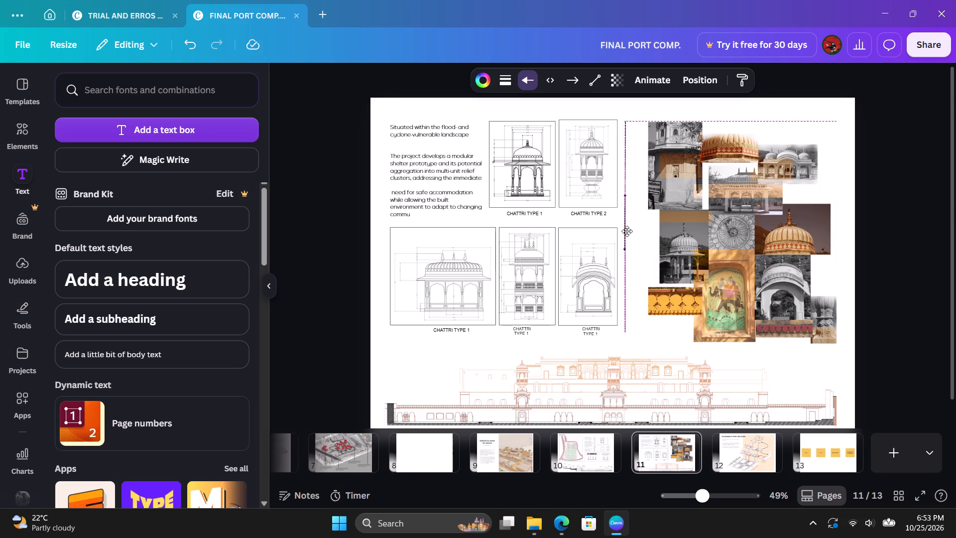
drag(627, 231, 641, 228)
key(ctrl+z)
Group the upward and downward dashed arrows between the chattri drawings and the photo collage.
click(641, 291)
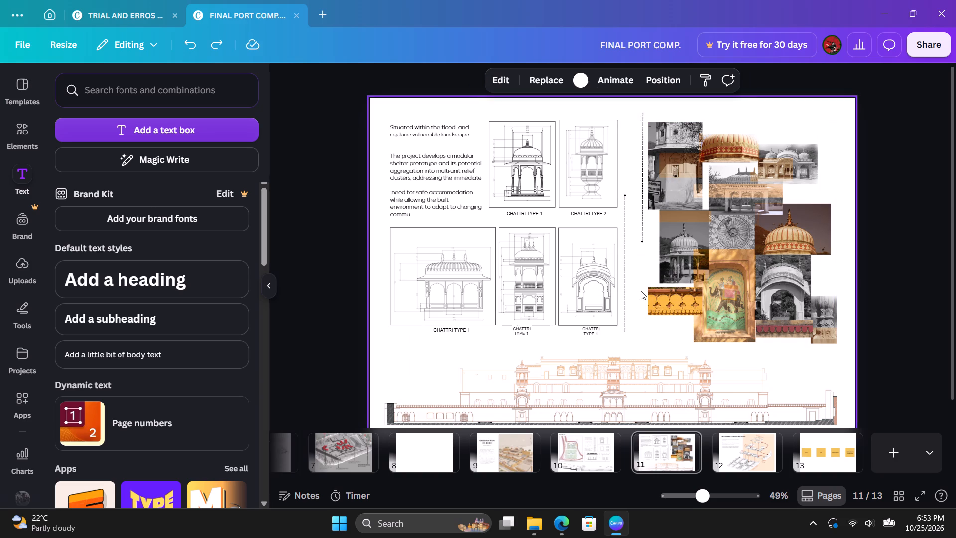
drag(641, 291, 621, 223)
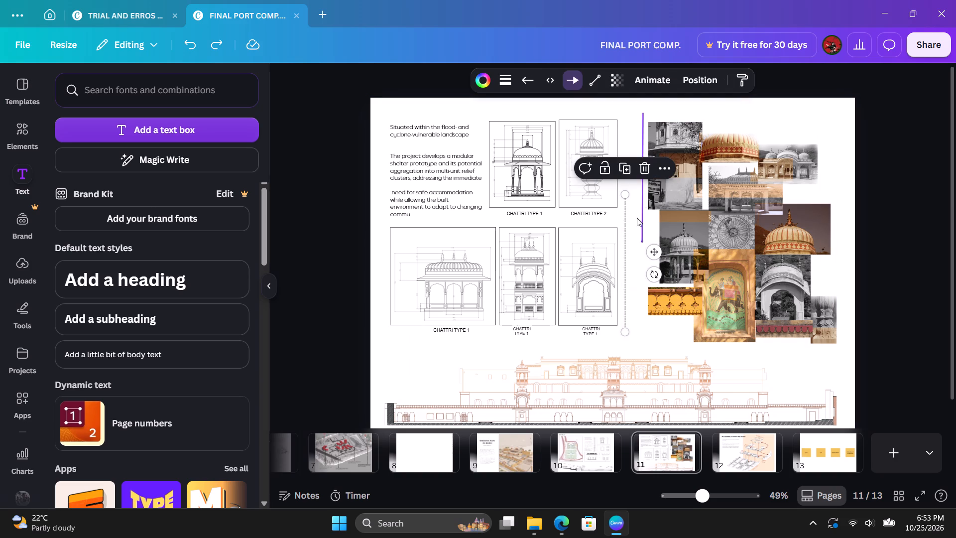
shift+click(639, 217)
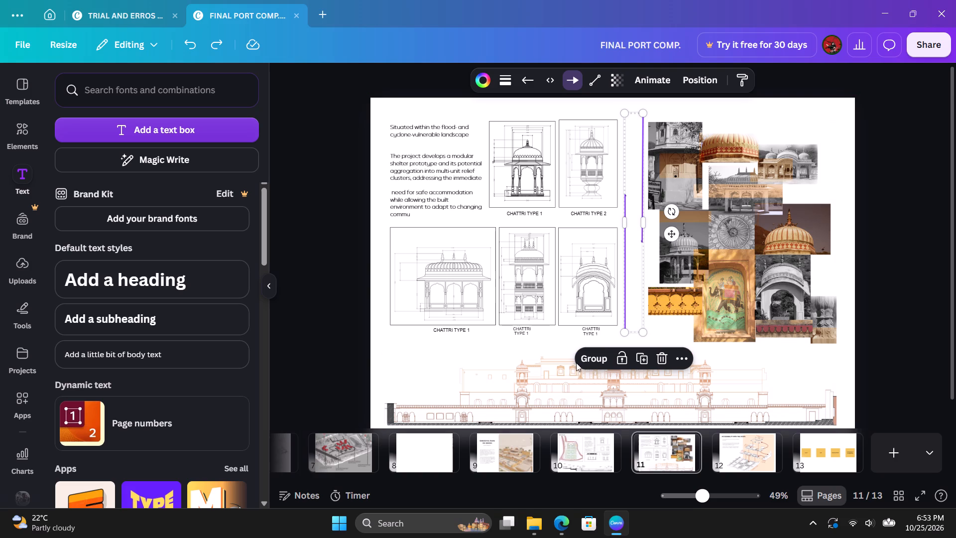
click(582, 358)
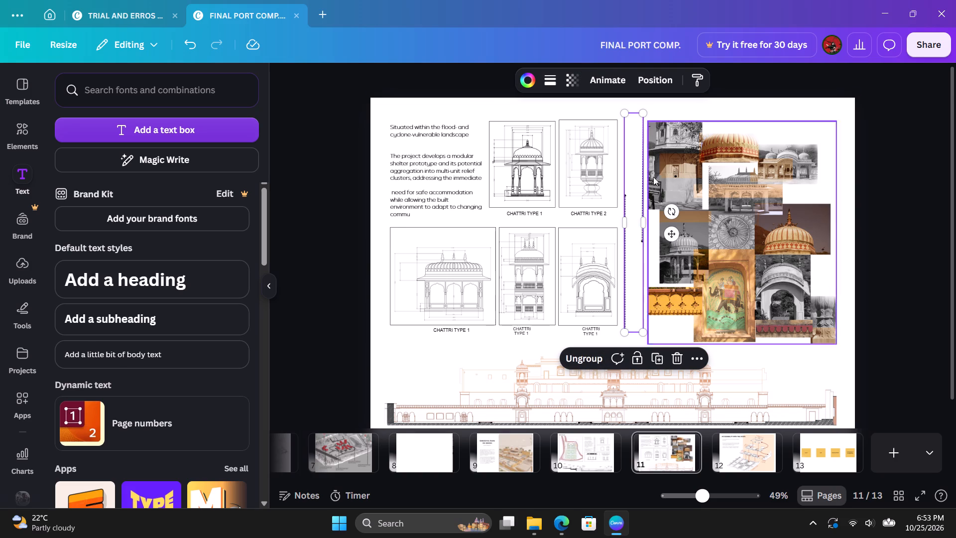
click(871, 132)
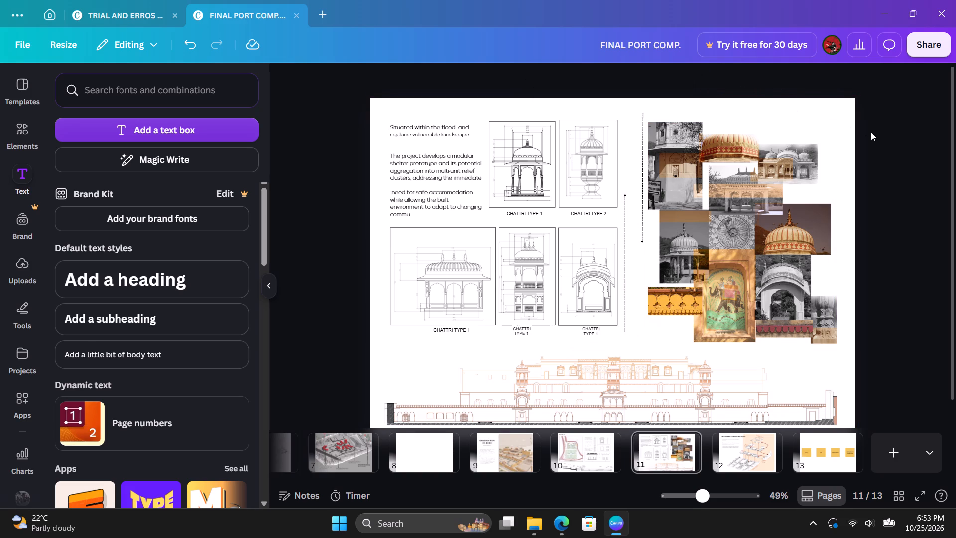
Narrow the arrow group slightly and nudge it right to sit between the chattri drawings and the photo collage.
click(642, 136)
click(642, 136)
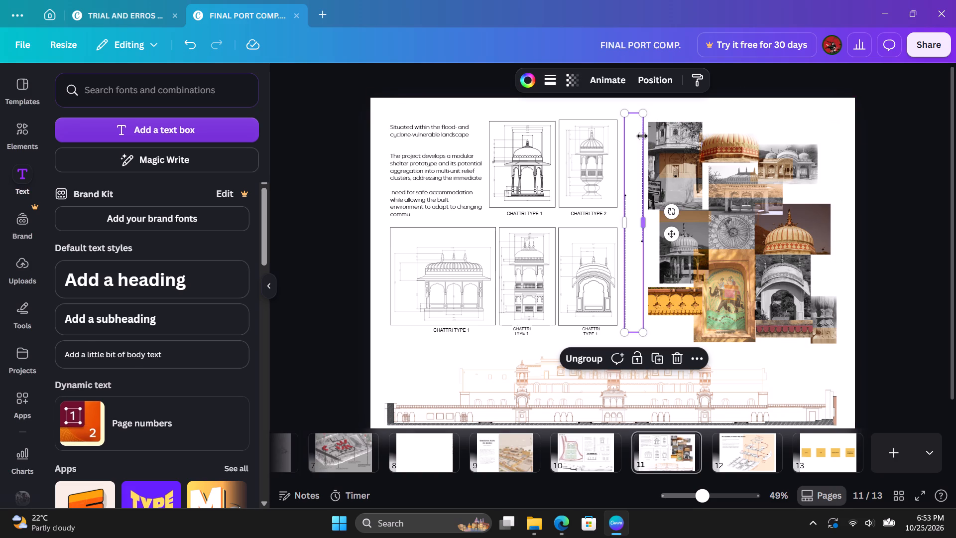
click(640, 195)
drag(645, 223, 640, 223)
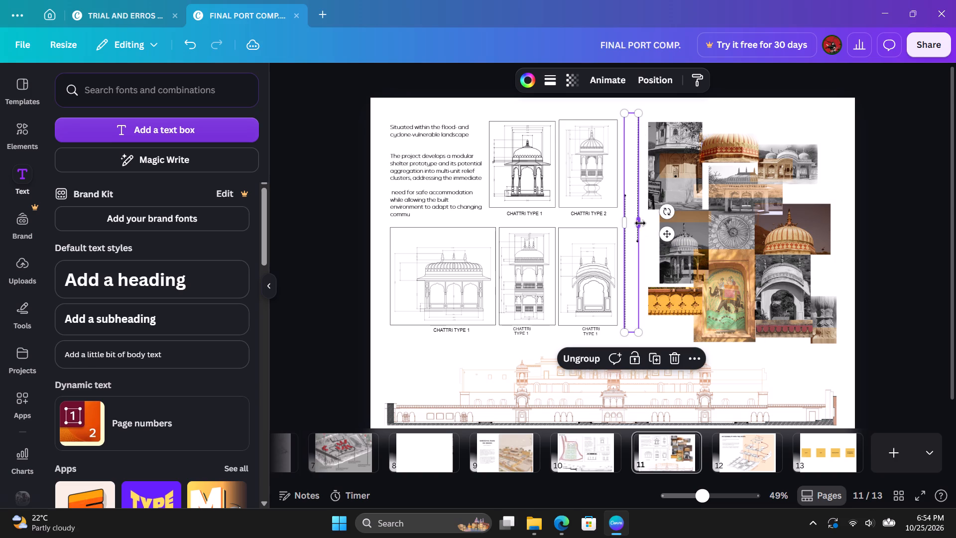
key(Right)
key(Right)
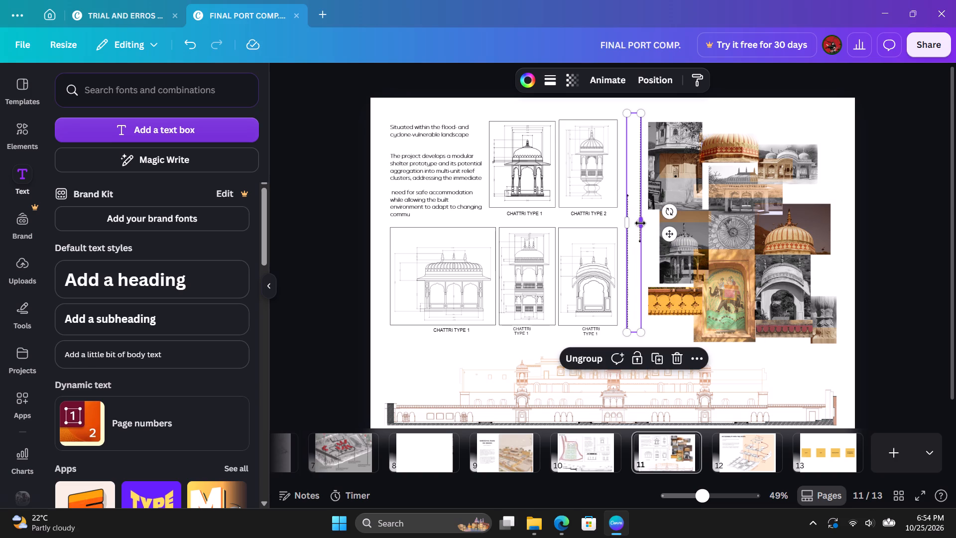
key(Left)
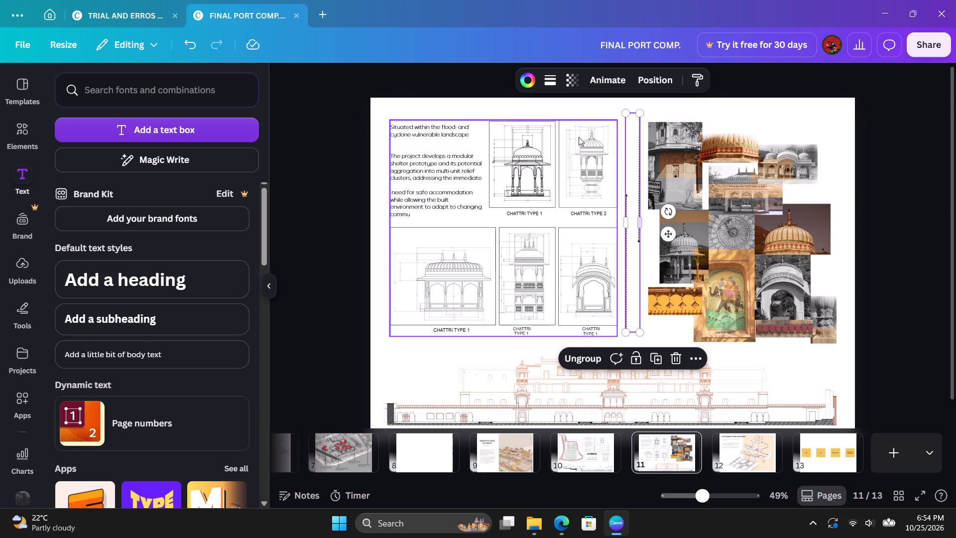
Change the arrow group's stroke colour to grey #a4a4a2.
click(528, 83)
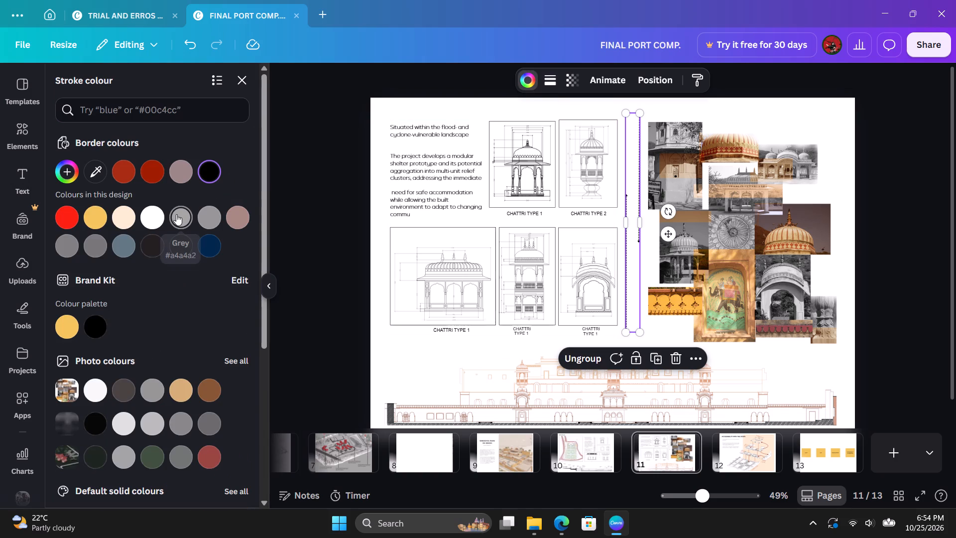
click(176, 214)
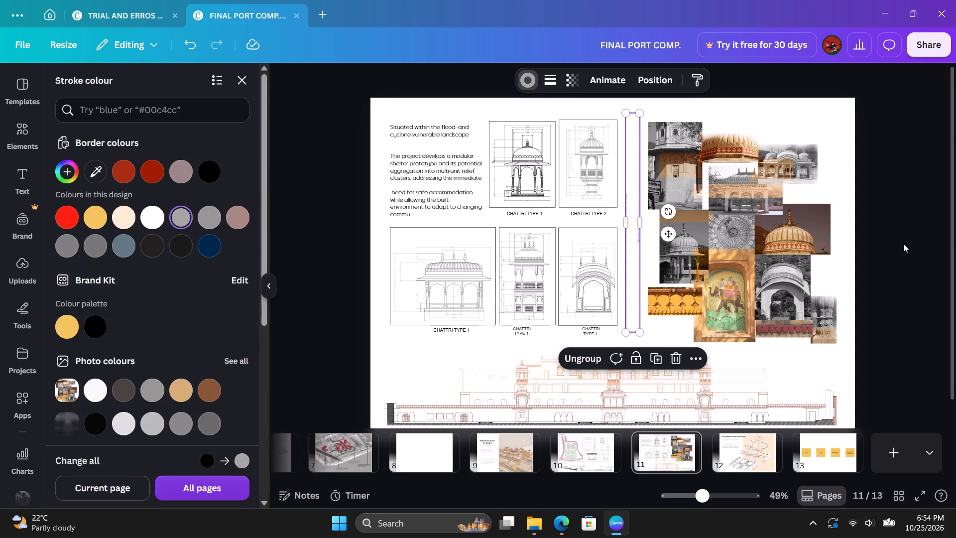
click(903, 244)
click(903, 244)
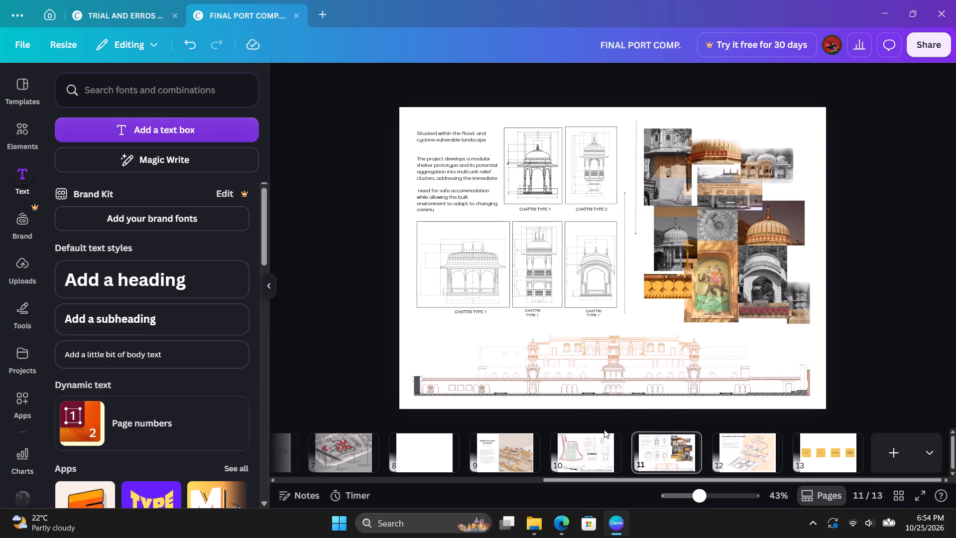
Review the layouts of pages 9 to 13 by paging back and forth through them.
click(513, 453)
key(Right)
key(Right)
key(Right)
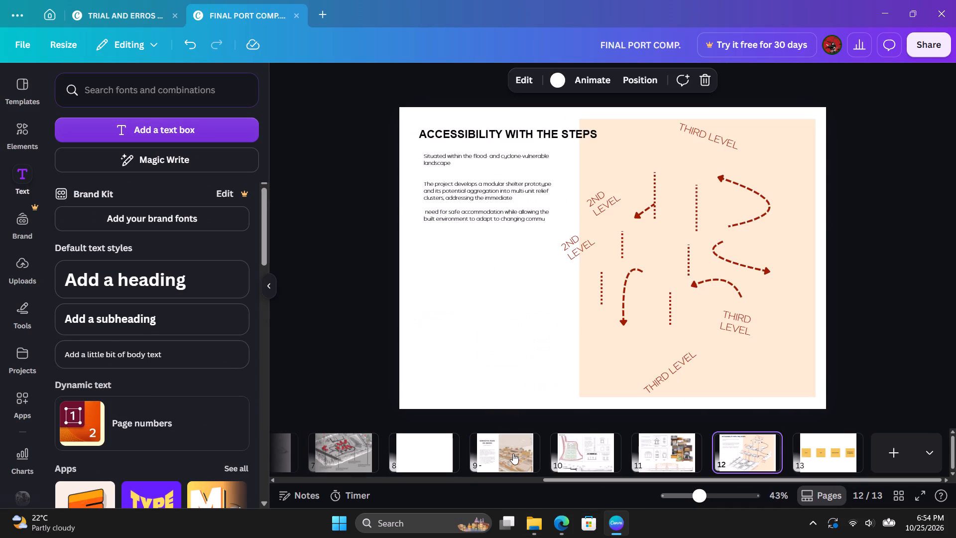
key(Right)
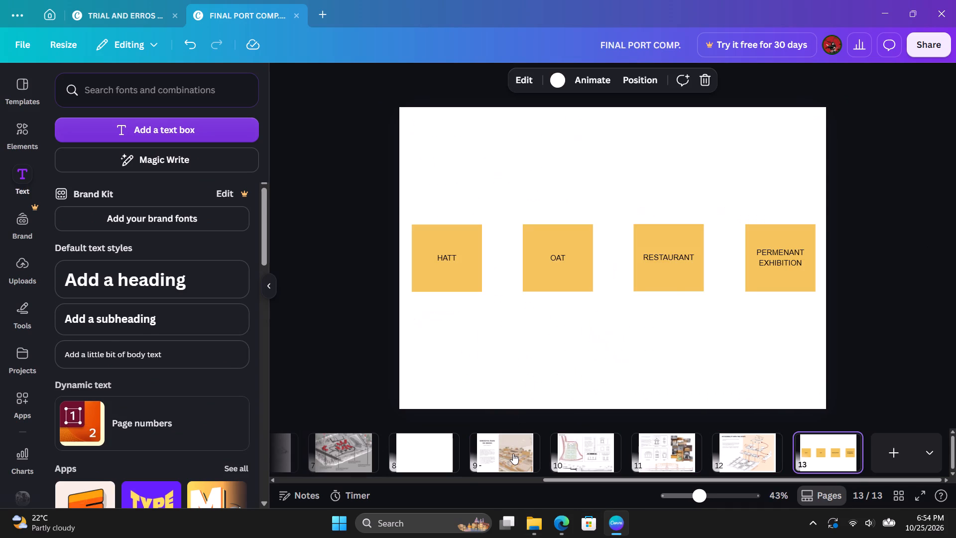
key(Left)
key(Left)
key(Left)
key(Left)
key(Right)
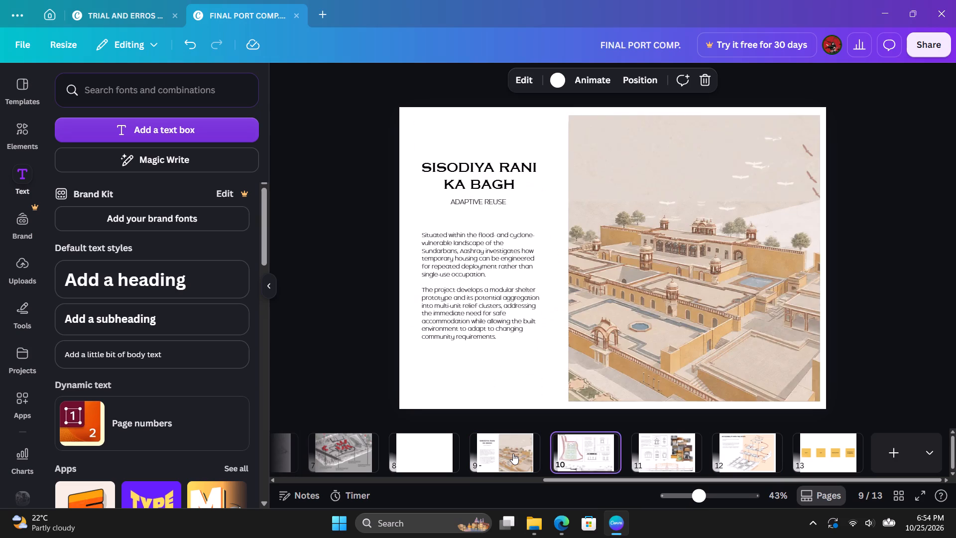
key(Right)
key(Right)
key(Right)
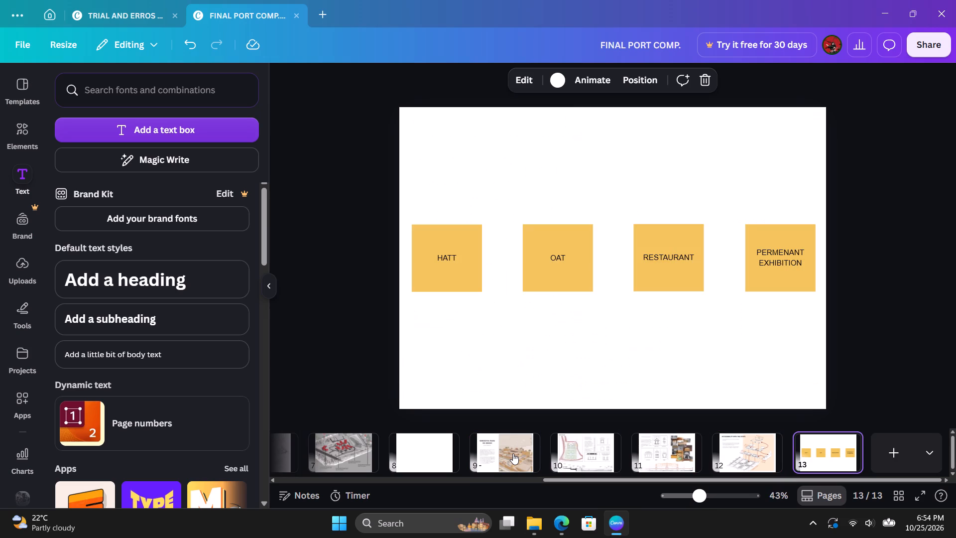
key(Left)
key(Left)
key(Left)
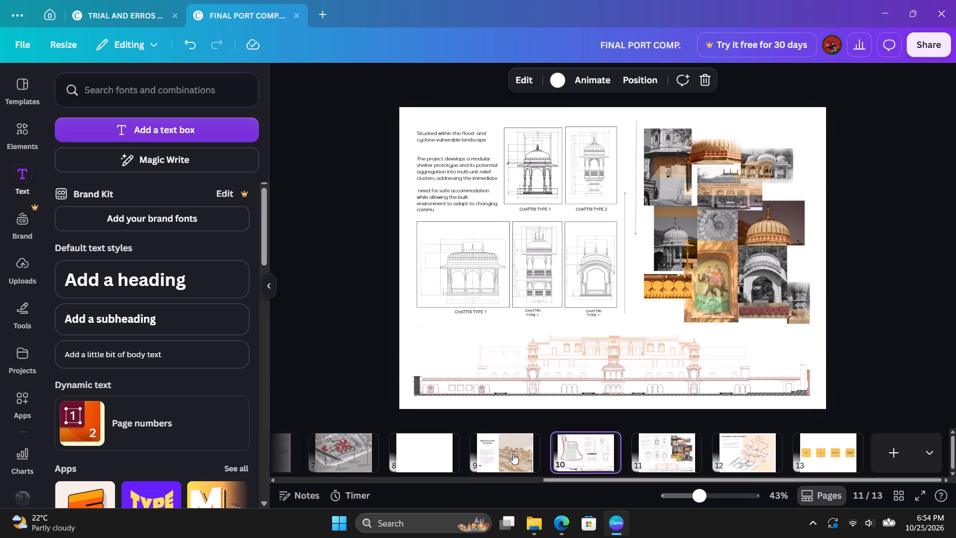
key(Left)
key(Right)
key(Right)
key(Right)
key(Right)
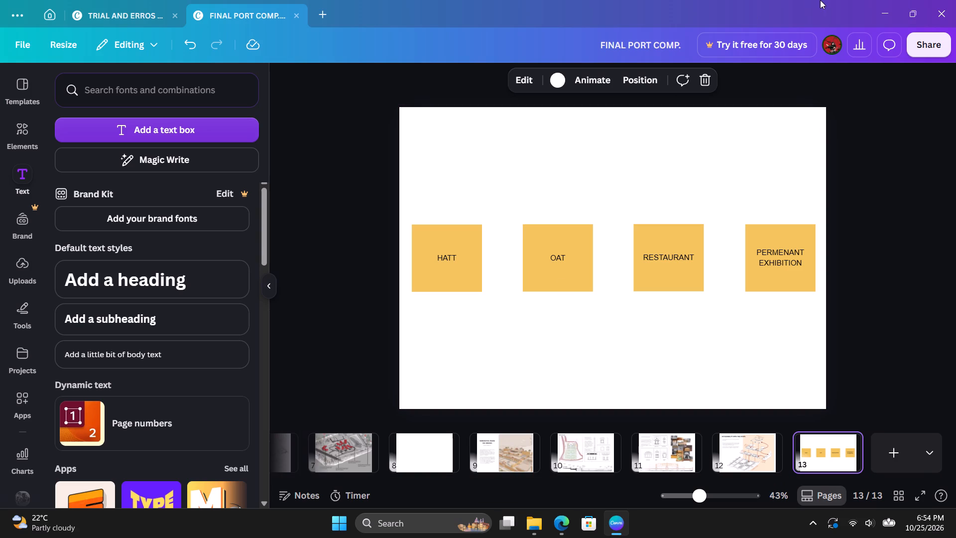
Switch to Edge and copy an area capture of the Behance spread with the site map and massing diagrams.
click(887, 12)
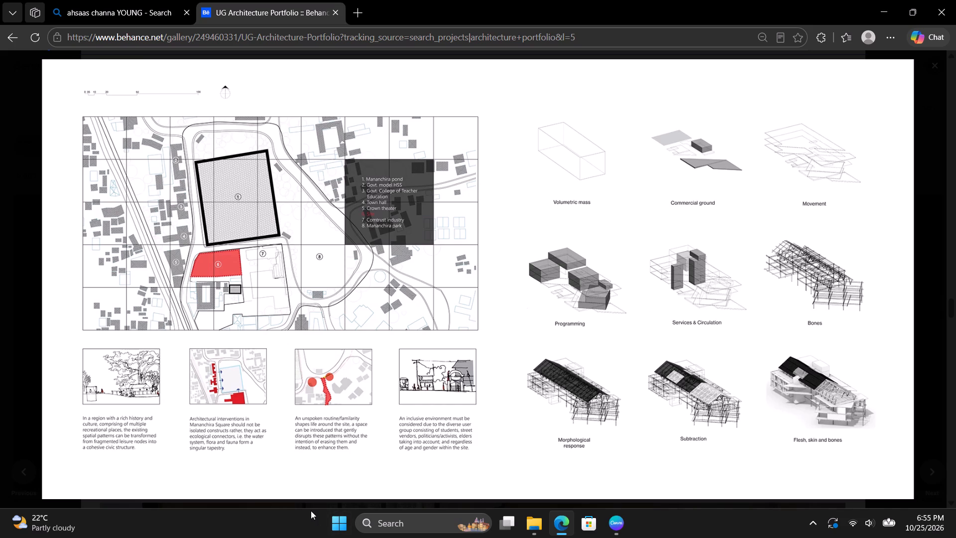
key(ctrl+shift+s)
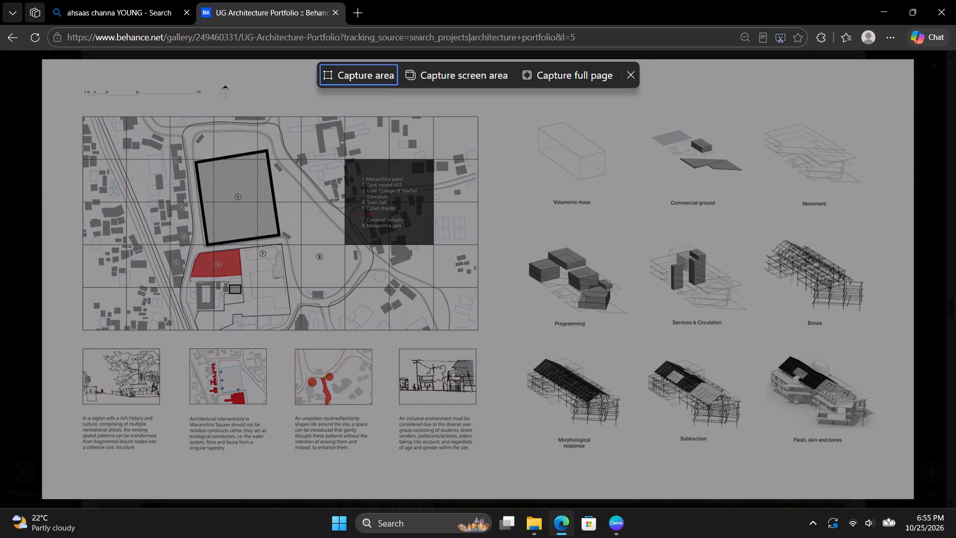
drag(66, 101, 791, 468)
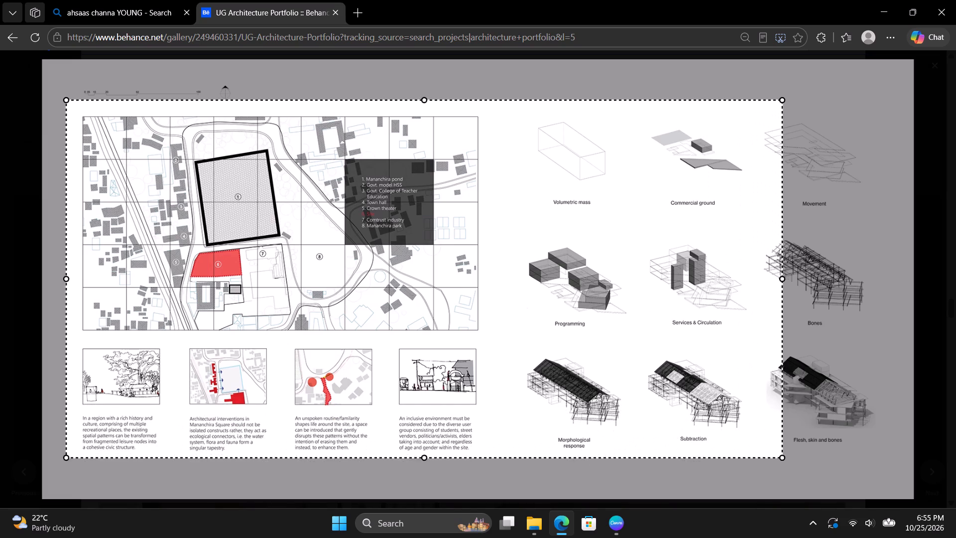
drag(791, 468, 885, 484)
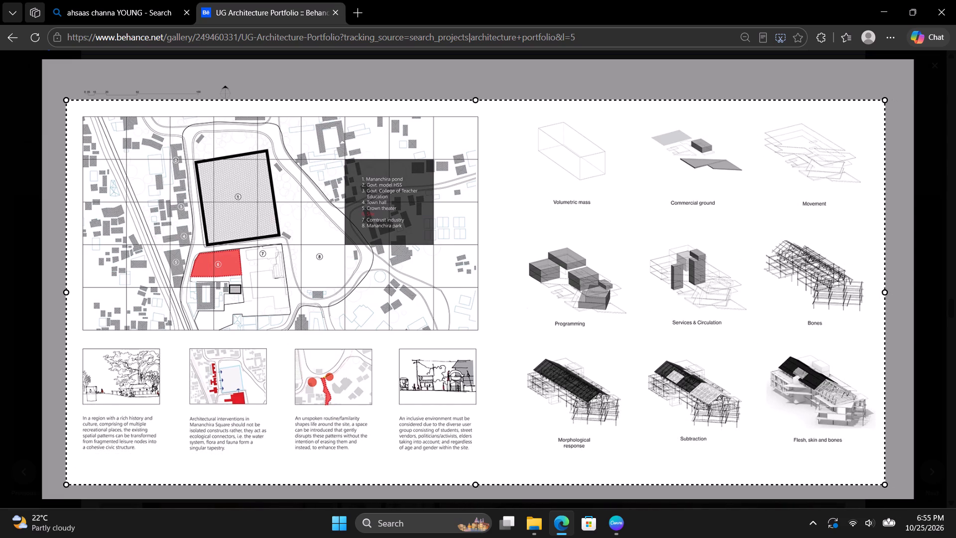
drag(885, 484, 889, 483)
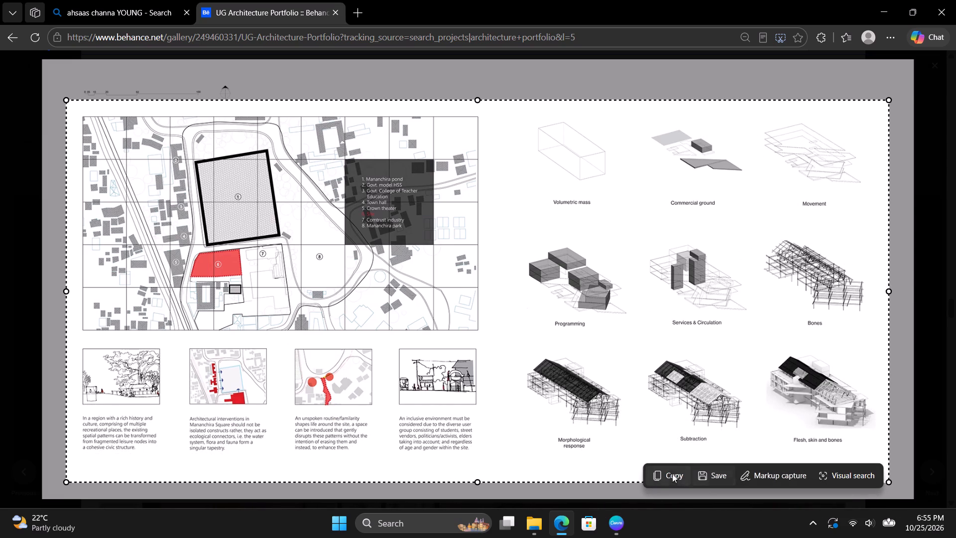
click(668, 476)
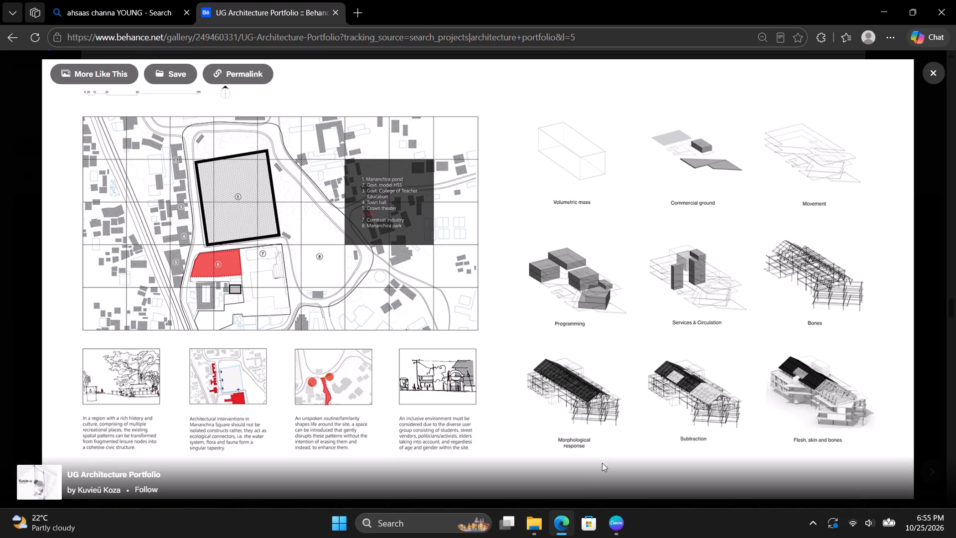
Switch to File Explorer, maximize it and open the folder Desktop > port > inspo > cattle feed.
click(539, 528)
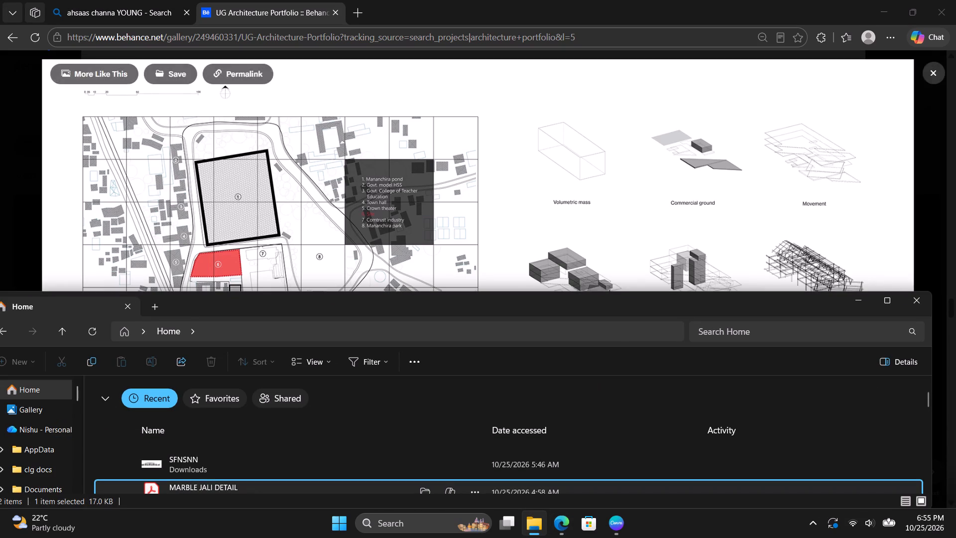
click(880, 300)
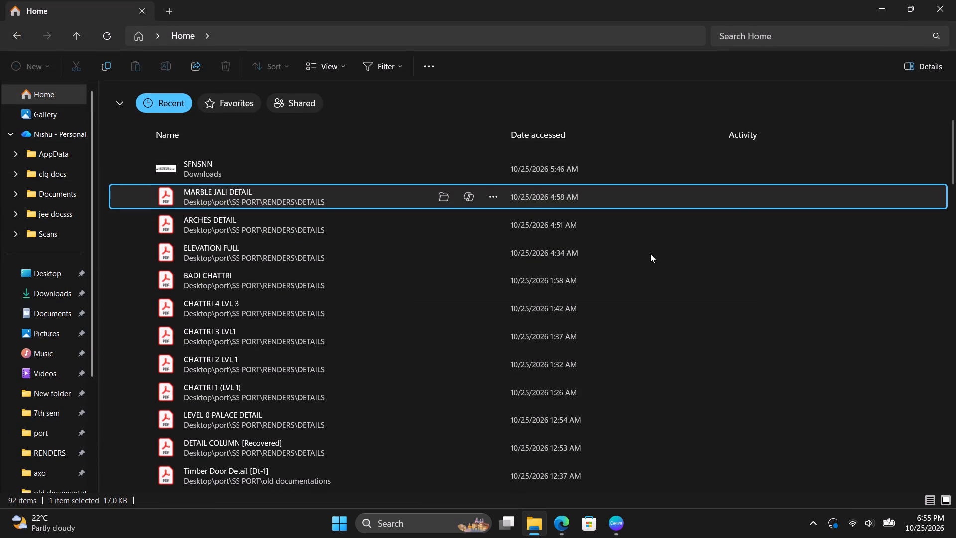
scroll(62, 361, down, 1)
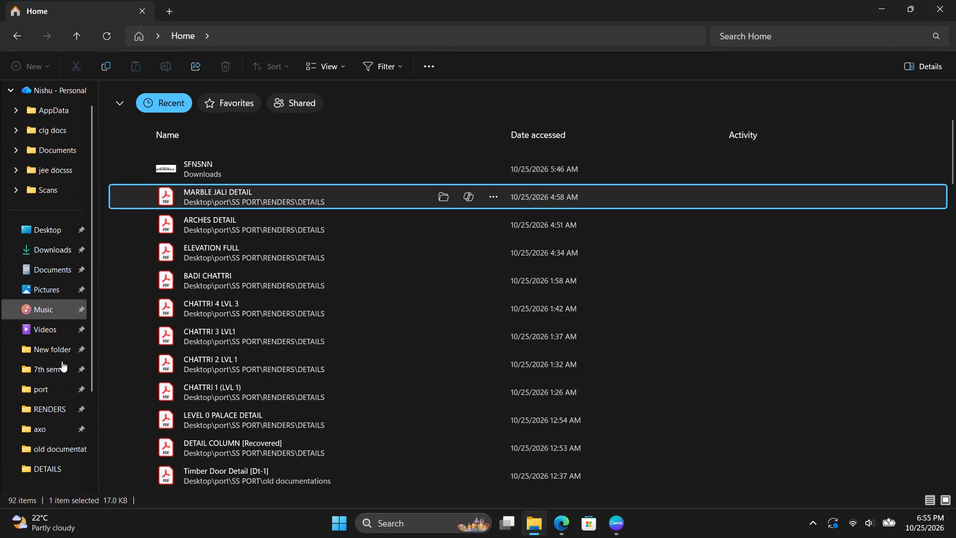
scroll(62, 361, down, 1)
click(56, 392)
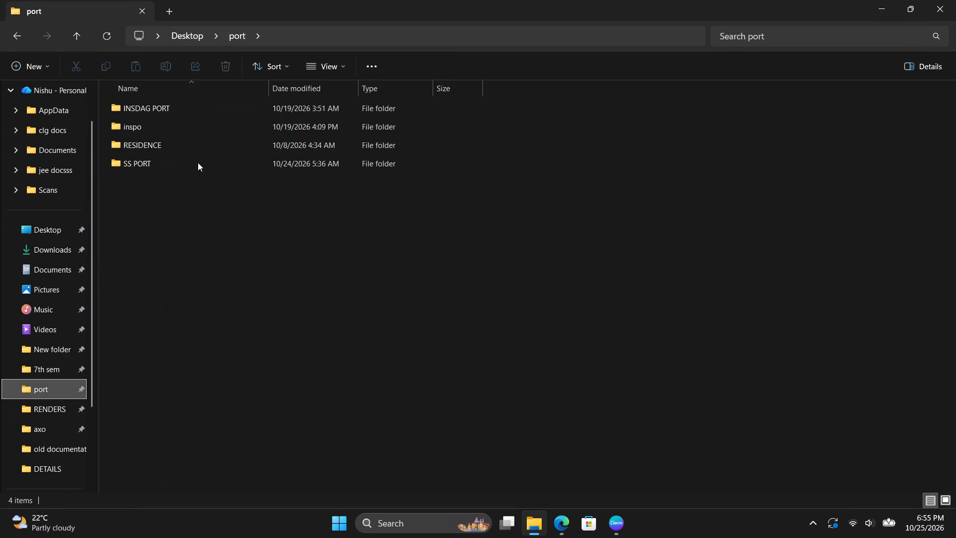
double_click(198, 131)
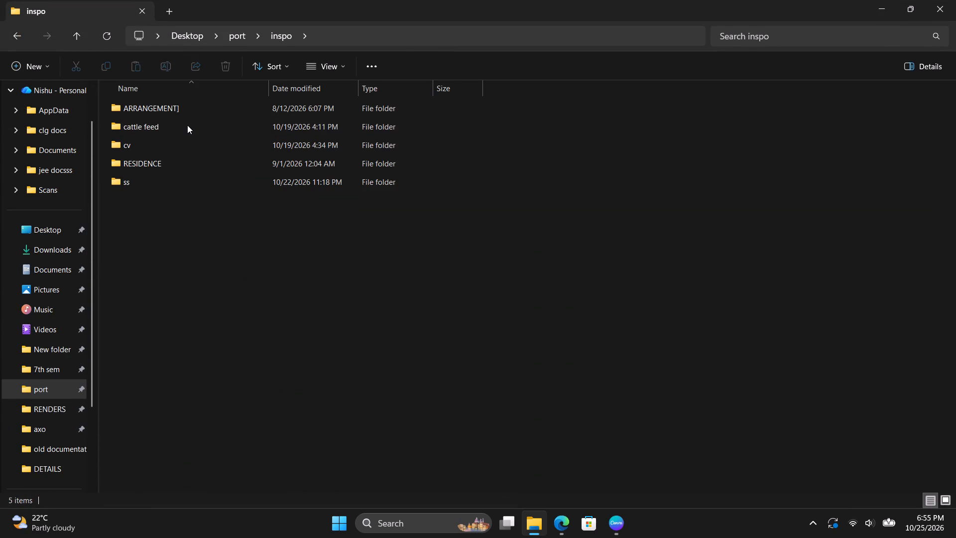
double_click(187, 125)
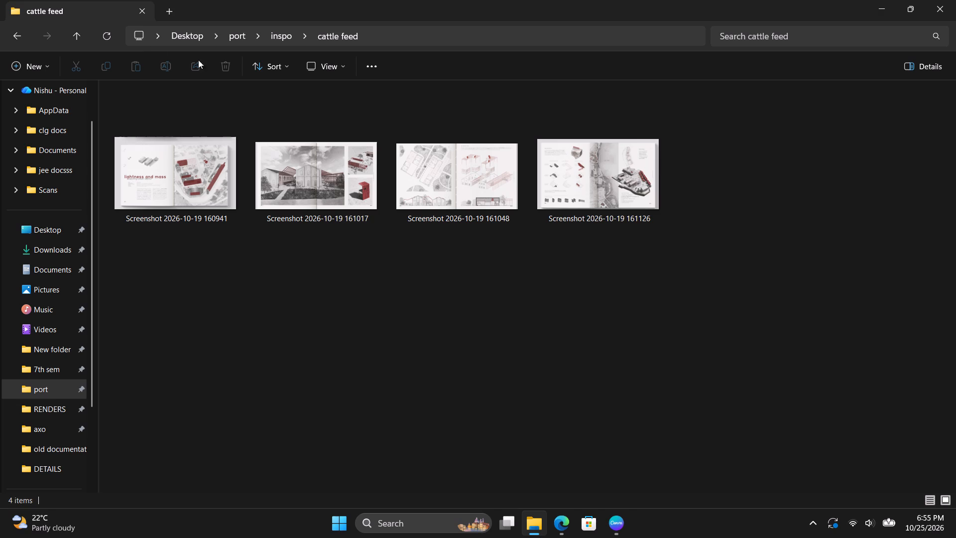
click(274, 437)
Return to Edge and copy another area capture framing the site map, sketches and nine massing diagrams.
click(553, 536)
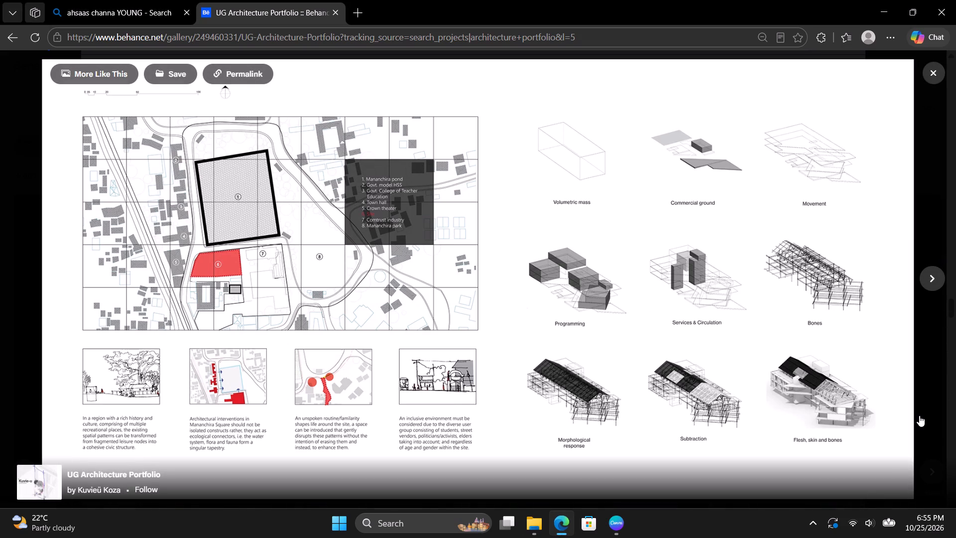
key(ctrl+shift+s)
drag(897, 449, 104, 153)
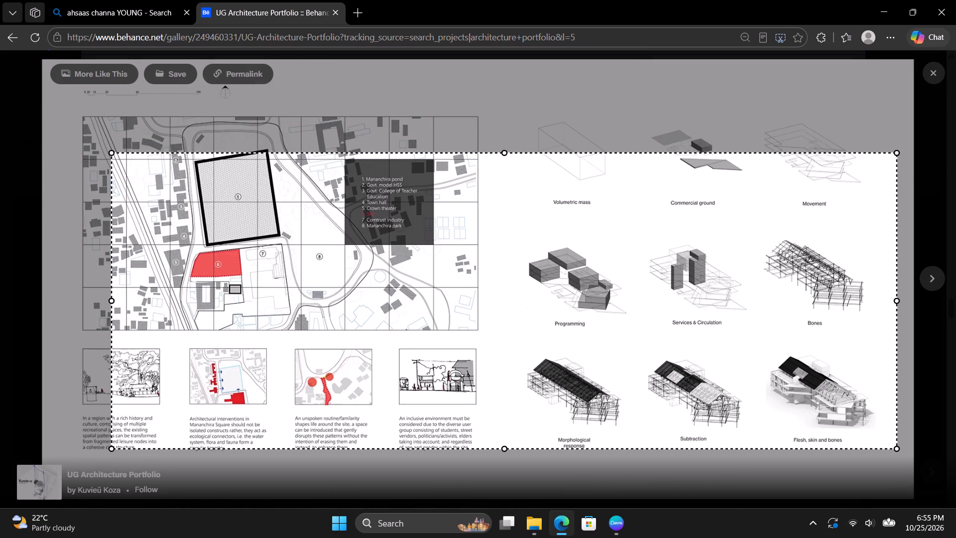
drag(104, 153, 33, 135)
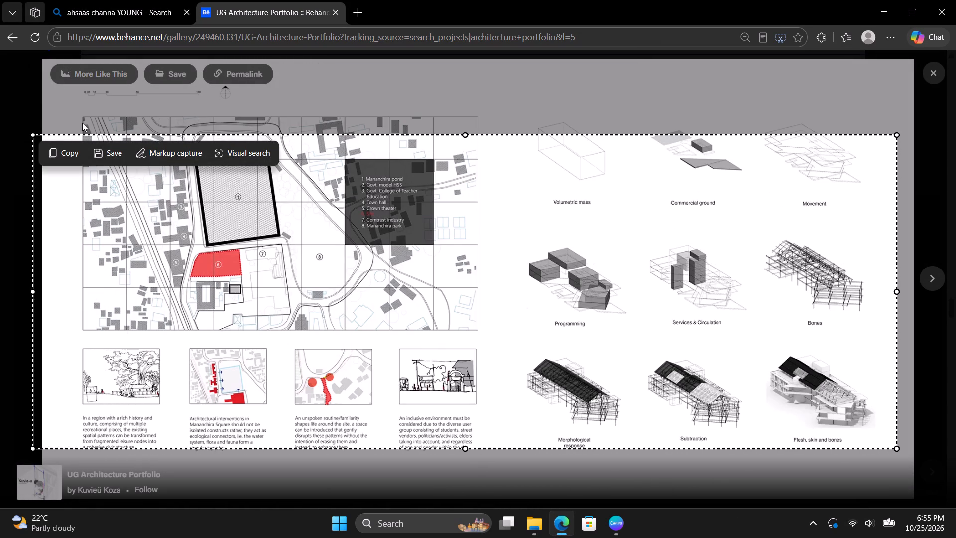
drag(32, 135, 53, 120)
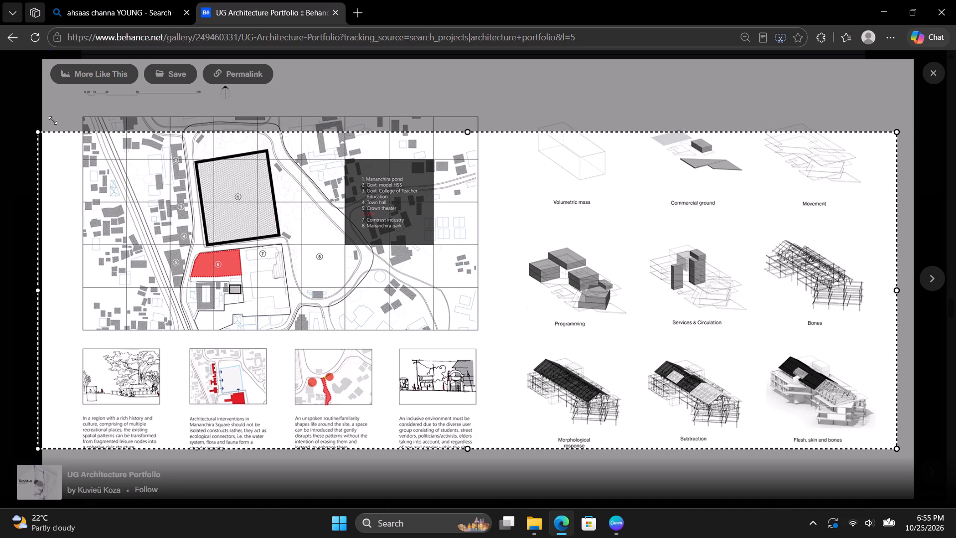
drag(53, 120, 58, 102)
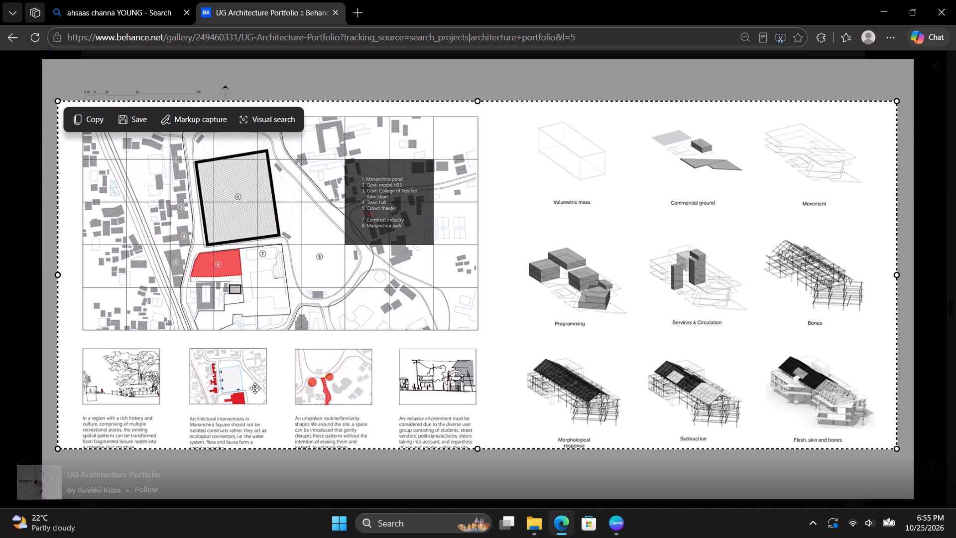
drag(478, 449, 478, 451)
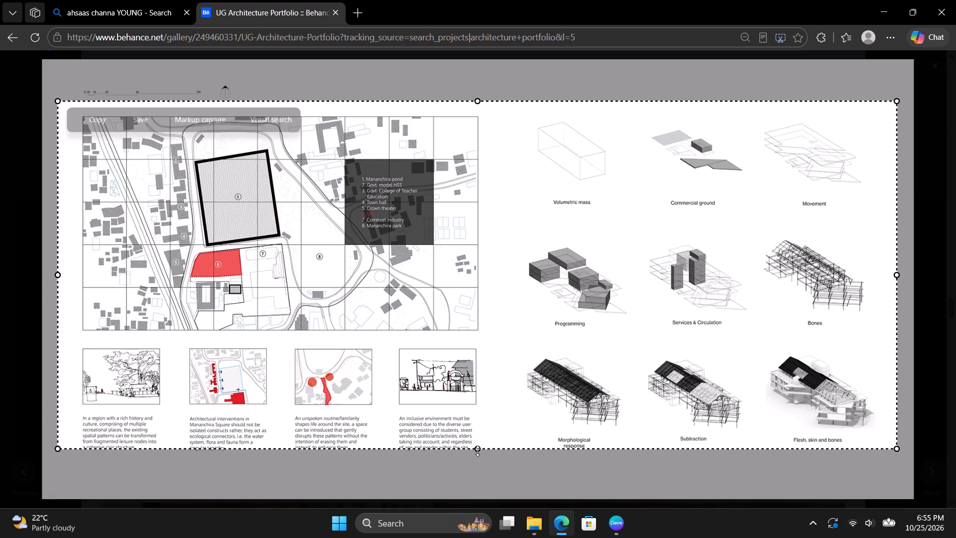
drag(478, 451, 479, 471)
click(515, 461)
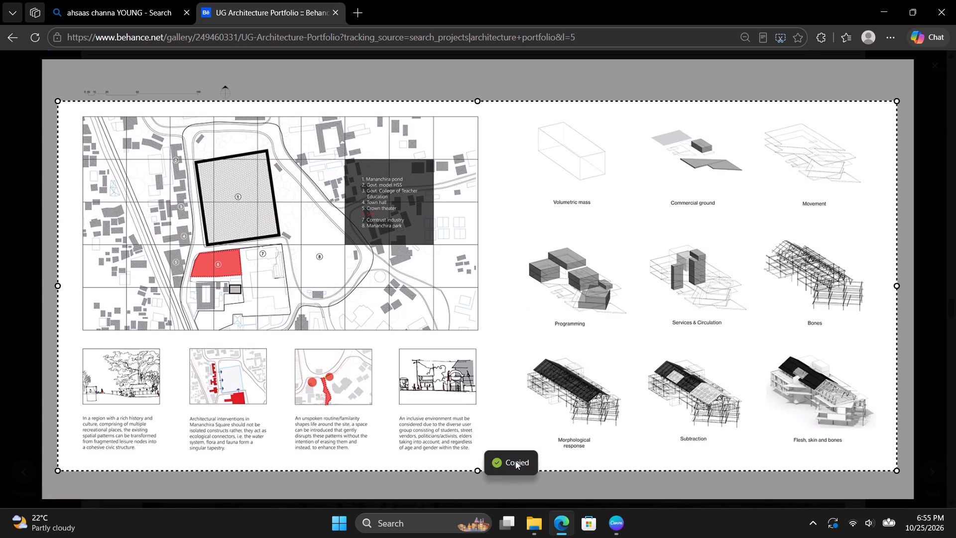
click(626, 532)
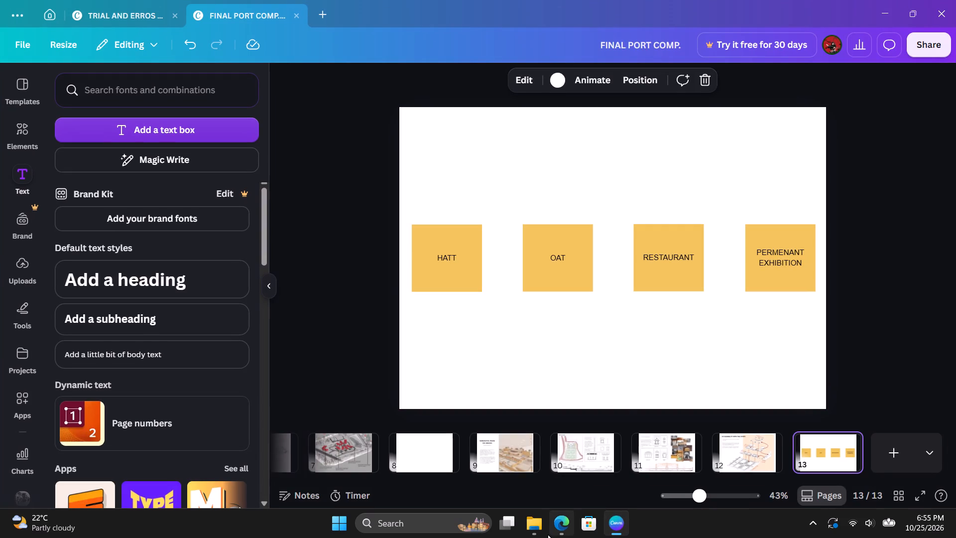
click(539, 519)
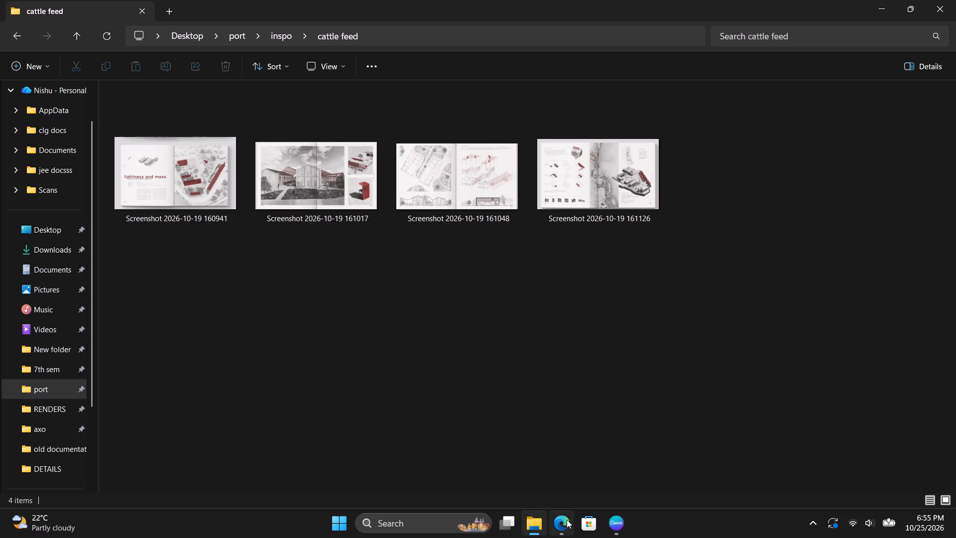
In Edge, capture the Behance spread's site map, captioned sketches and massing diagrams, and save the capture as an image file.
click(568, 521)
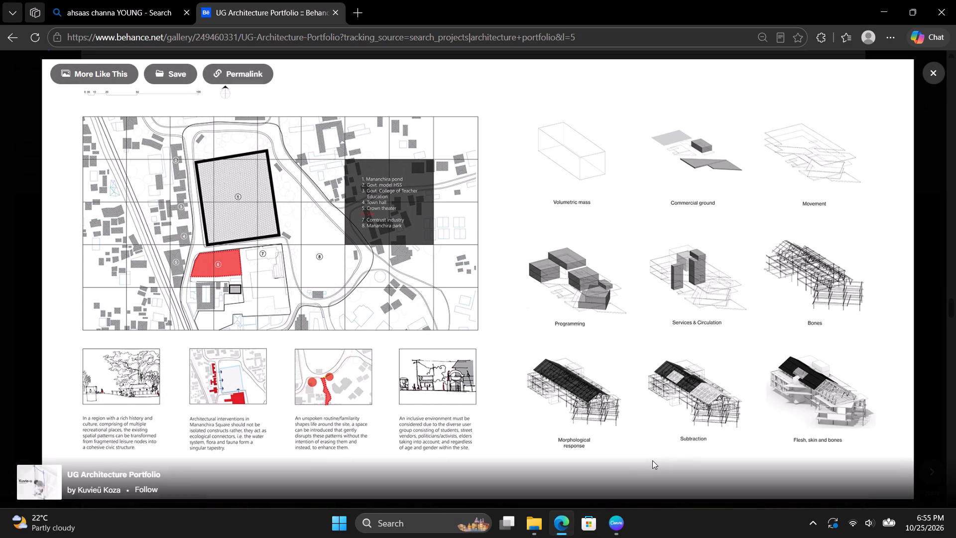
key(ctrl+shift+s)
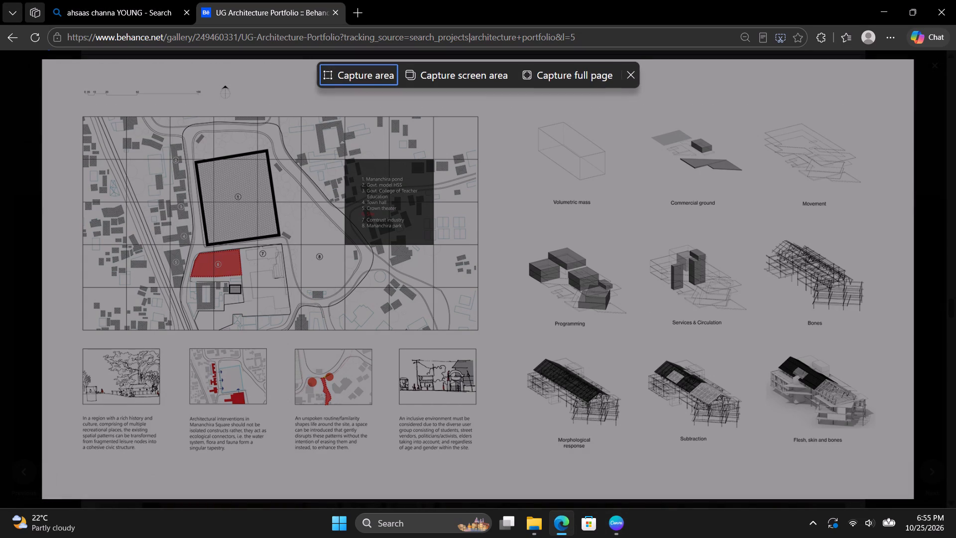
drag(896, 465, 244, 193)
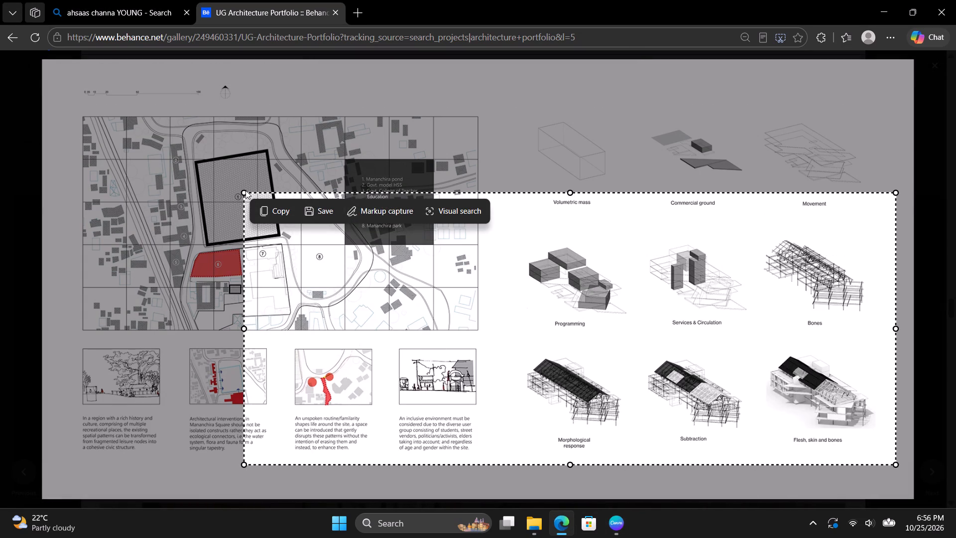
drag(242, 191, 56, 106)
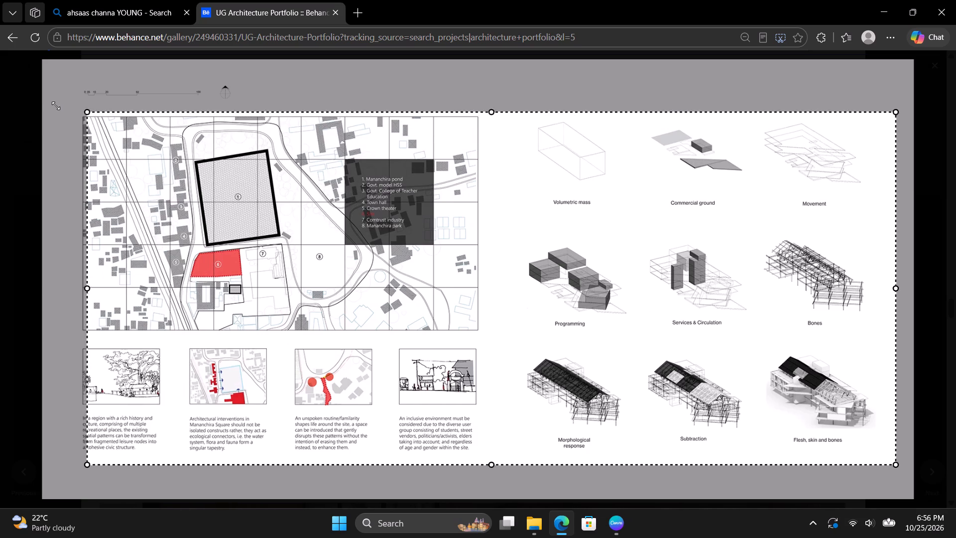
drag(56, 106, 52, 96)
click(126, 115)
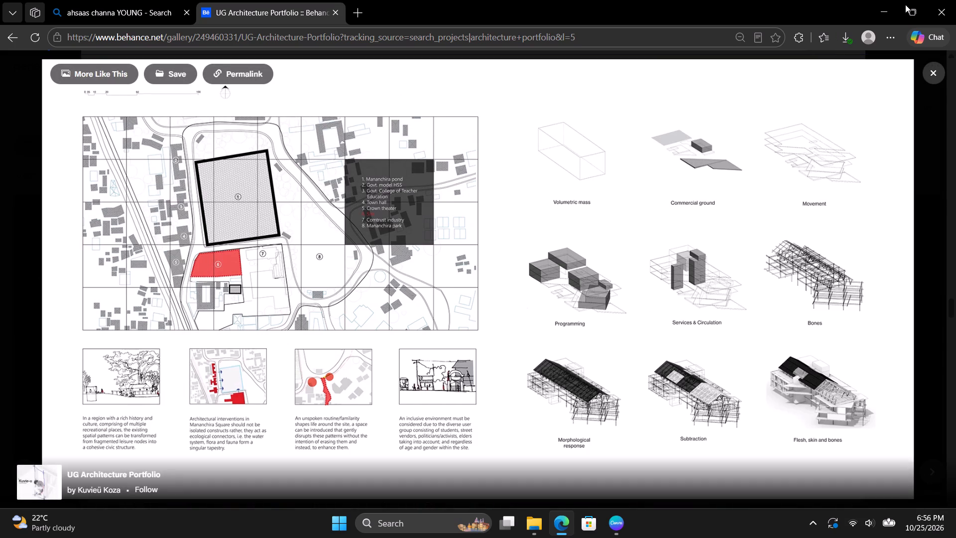
Move the saved Behance screenshot from the Downloads folder into the cattle feed folder.
click(854, 39)
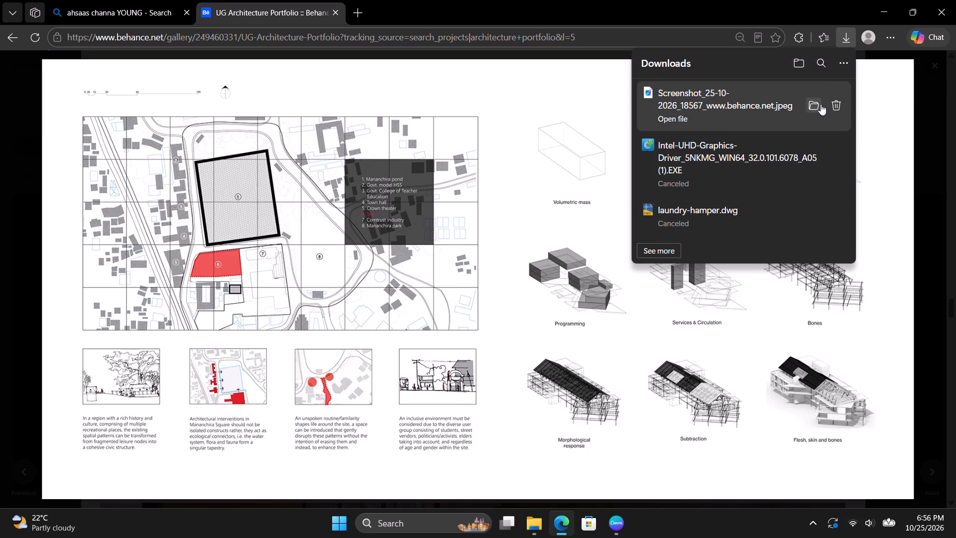
click(821, 104)
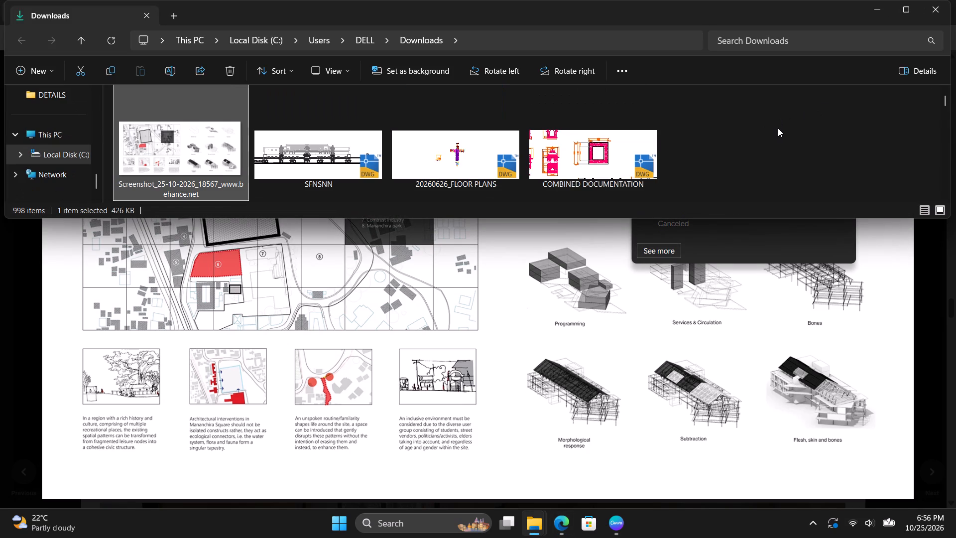
key(ctrl+x)
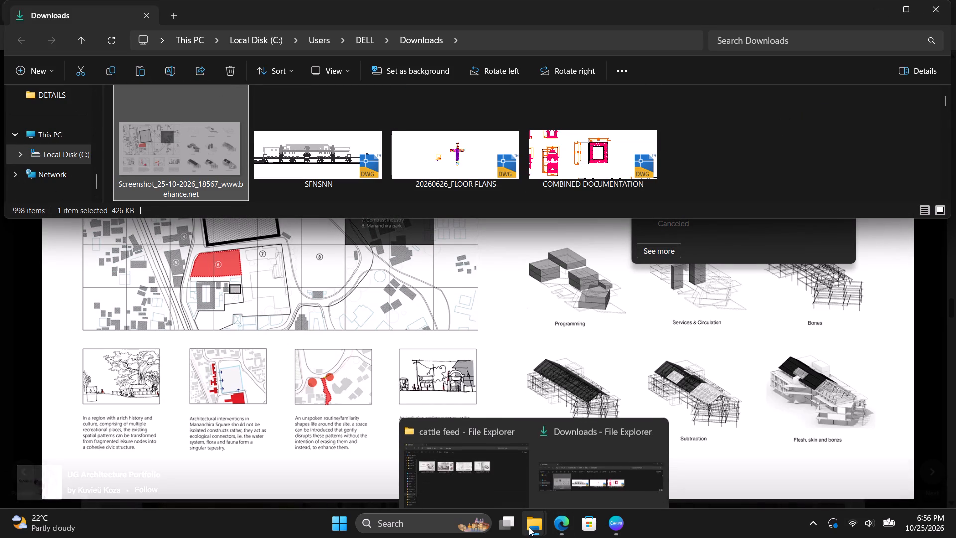
click(485, 469)
key(ctrl+v)
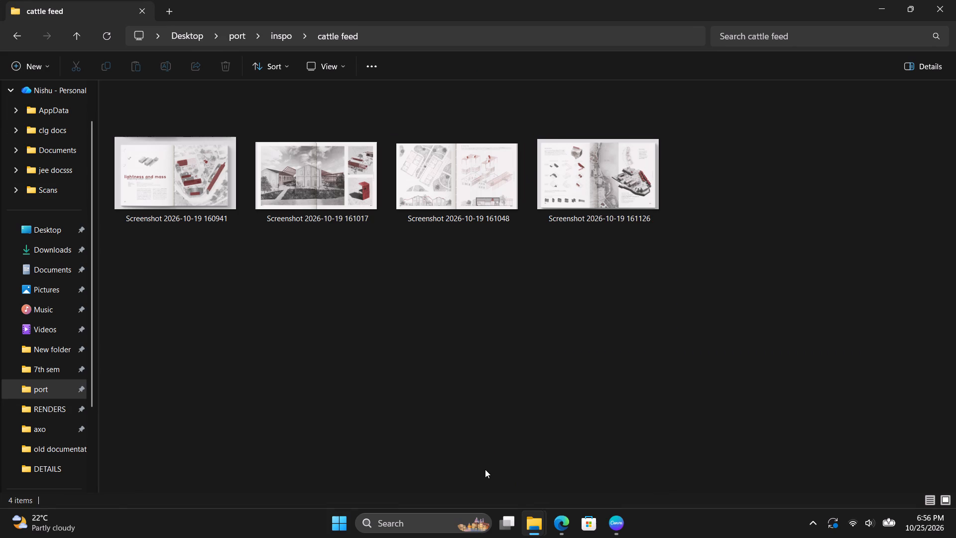
click(270, 307)
Page through the reference screenshots in the cattle feed folder, starting with the "lightness and mass" spread, to examine their layouts.
double_click(124, 190)
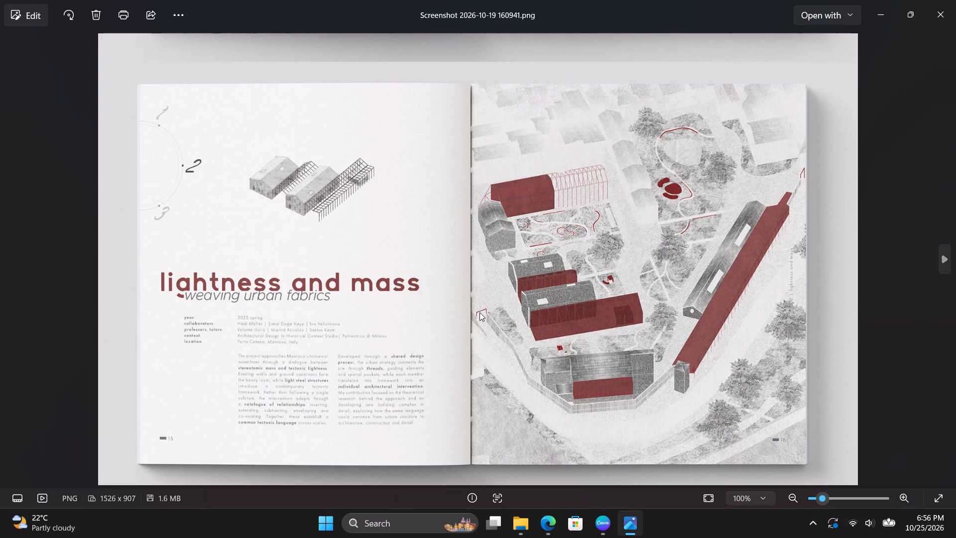
key(Right)
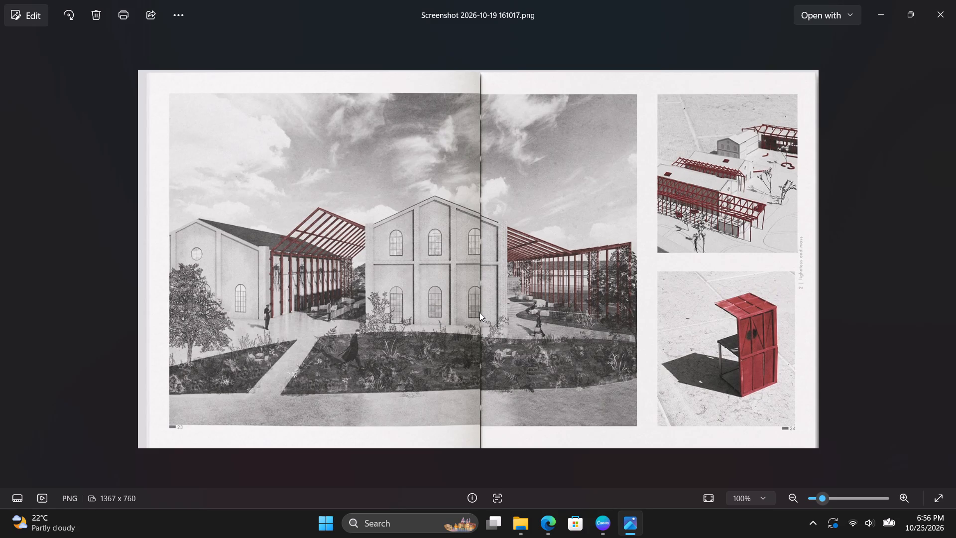
key(Right)
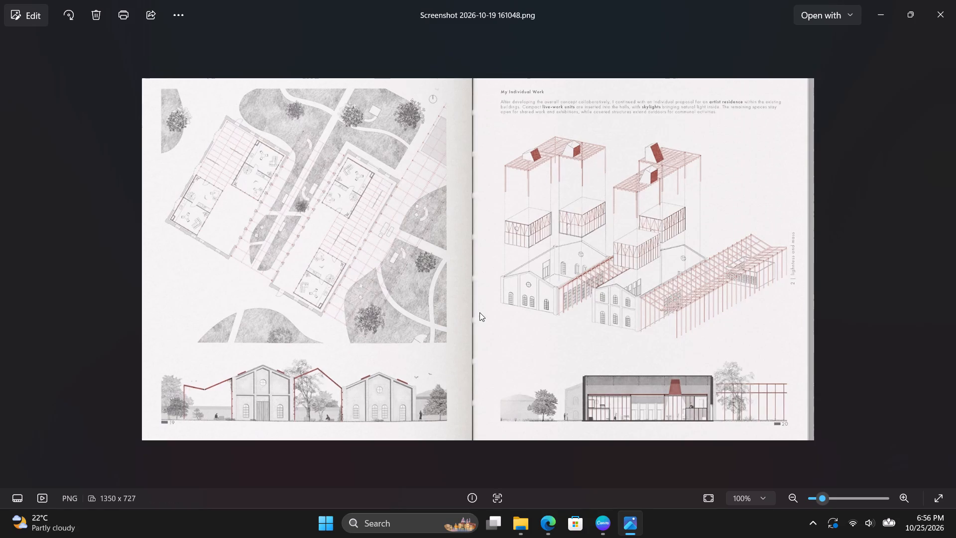